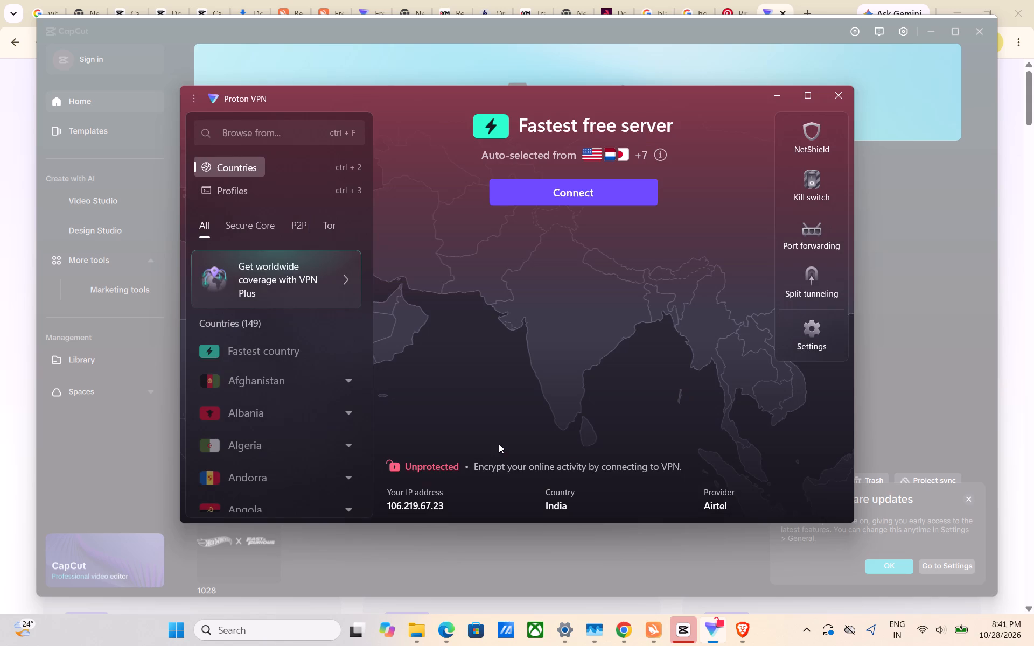
# Connect Proton VPN to the fastest free server and minimise its window.
pyautogui.click(597, 192)
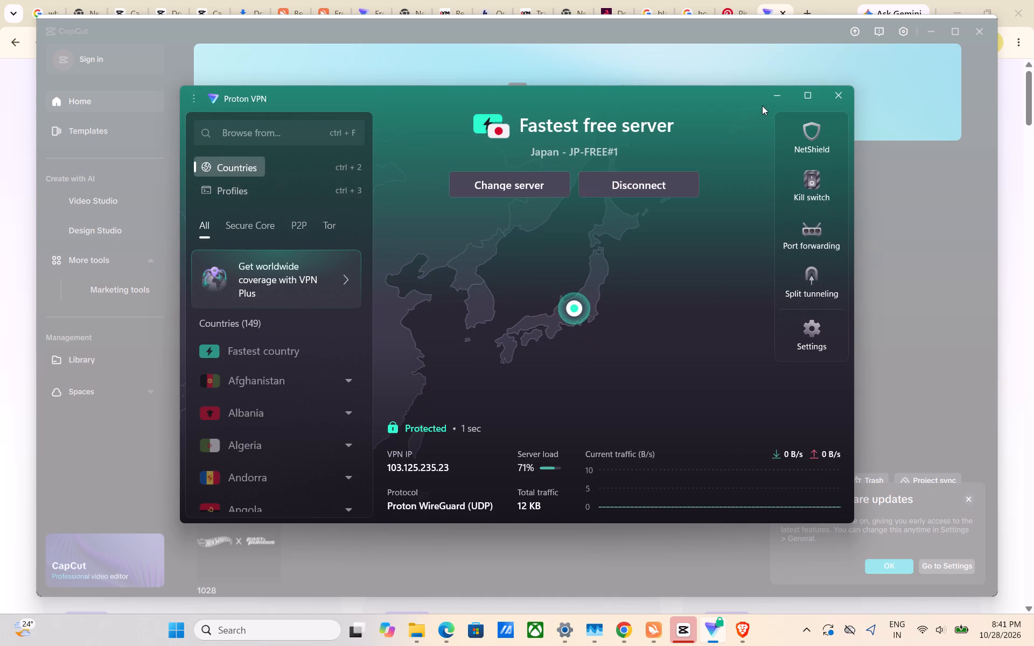
pyautogui.click(775, 99)
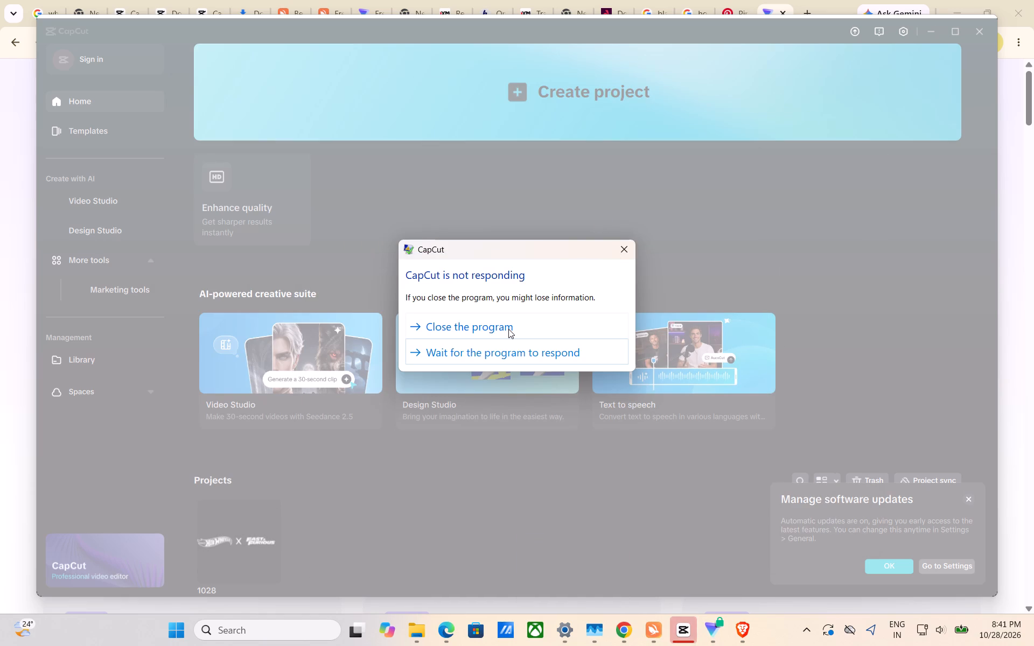
# Close the unresponsive CapCut program and its leftover window.
pyautogui.click(508, 329)
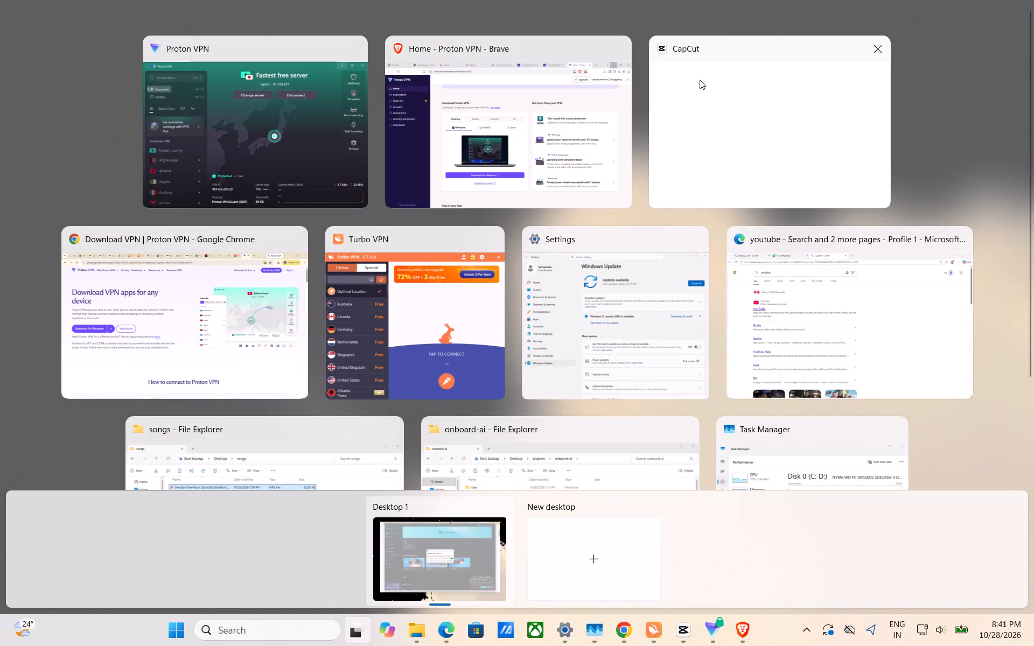
pyautogui.click(869, 44)
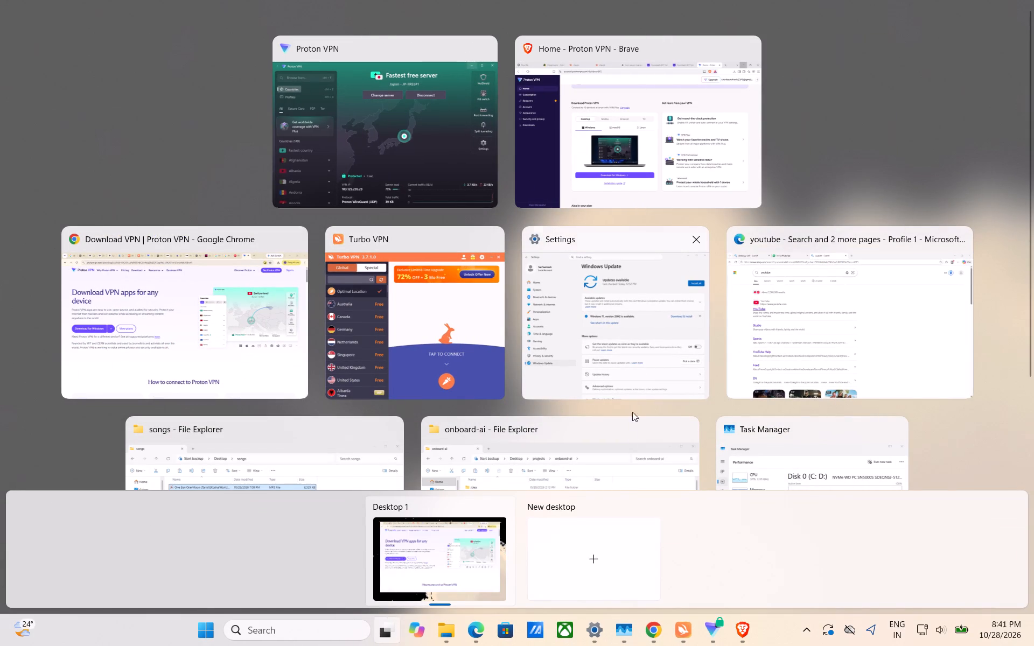
# Relaunch CapCut by searching for it with "ca".
pyautogui.click(335, 635)
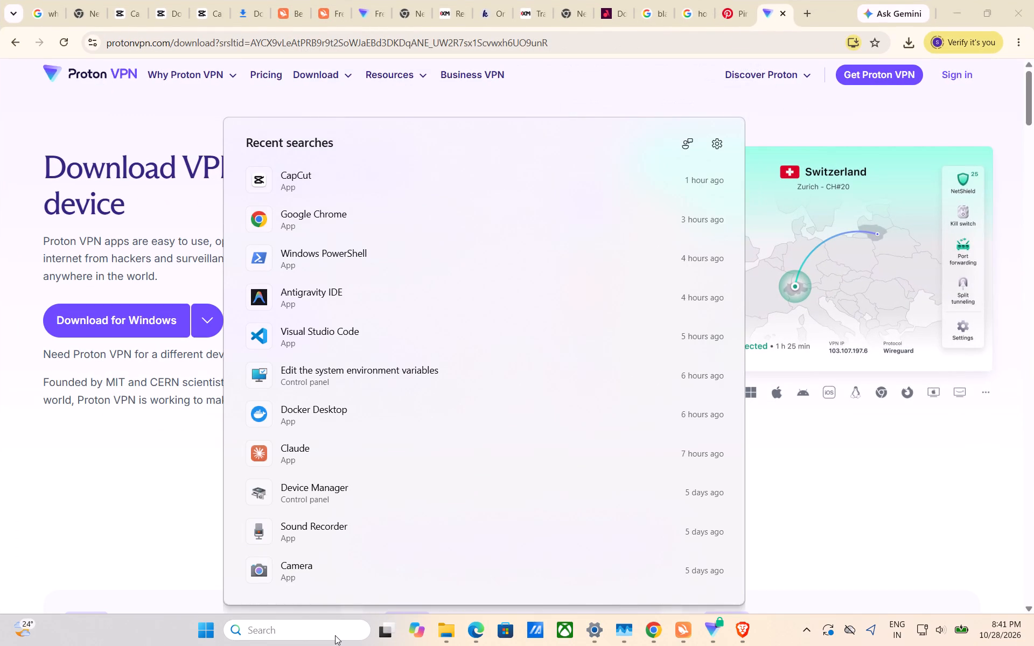
pyautogui.write('ca')
pyautogui.press('Return')
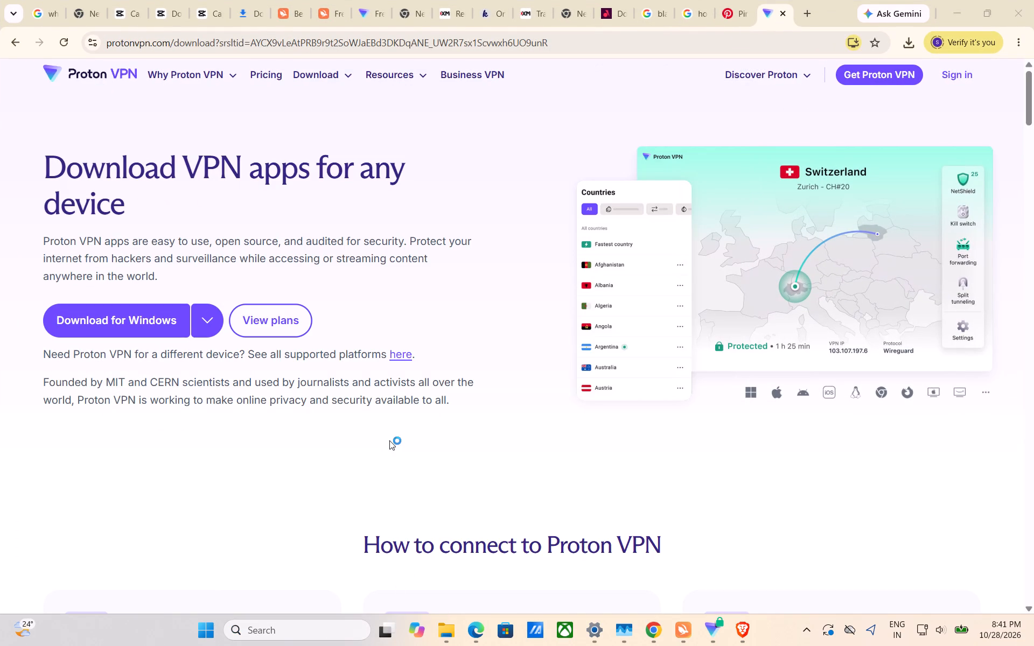
# Clear the desktop by minimising the Chrome and Edge browsers and closing the Settings window.
pyautogui.click(970, 11)
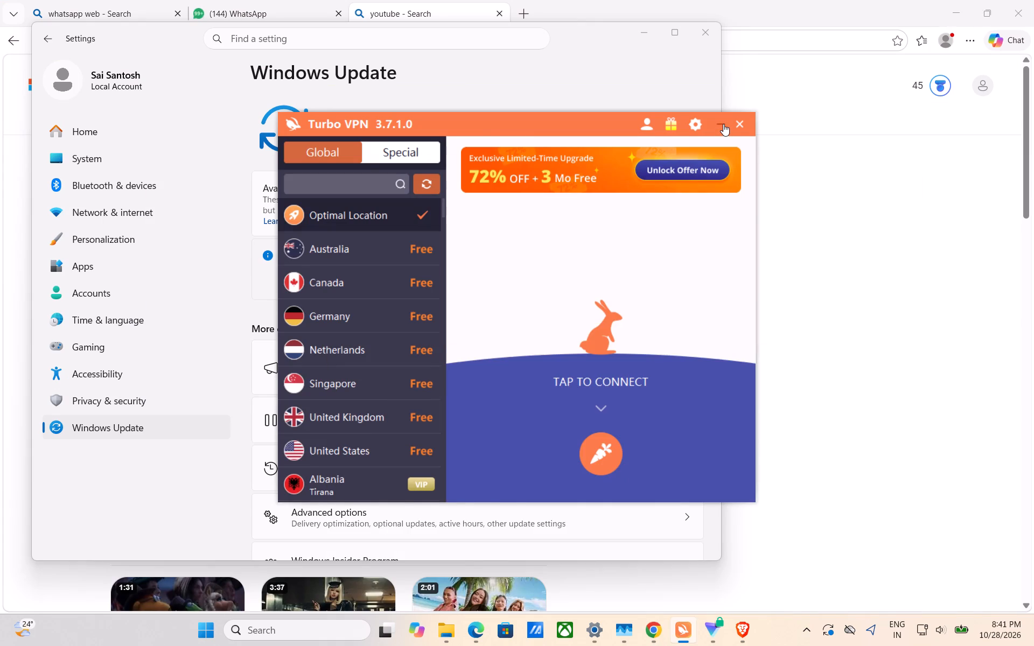
pyautogui.click(703, 31)
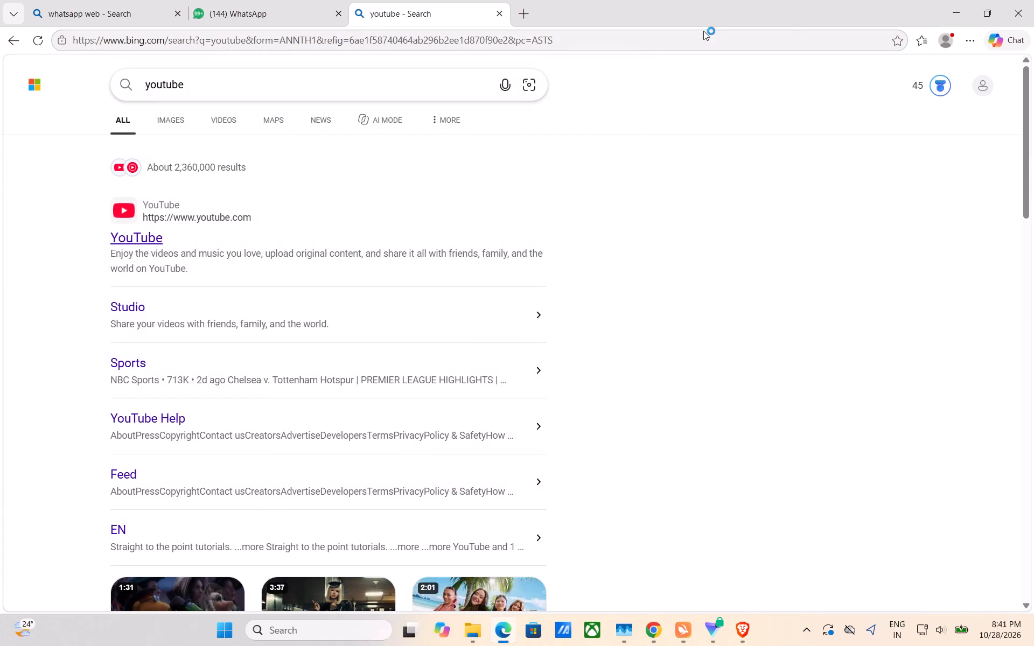
pyautogui.click(946, 9)
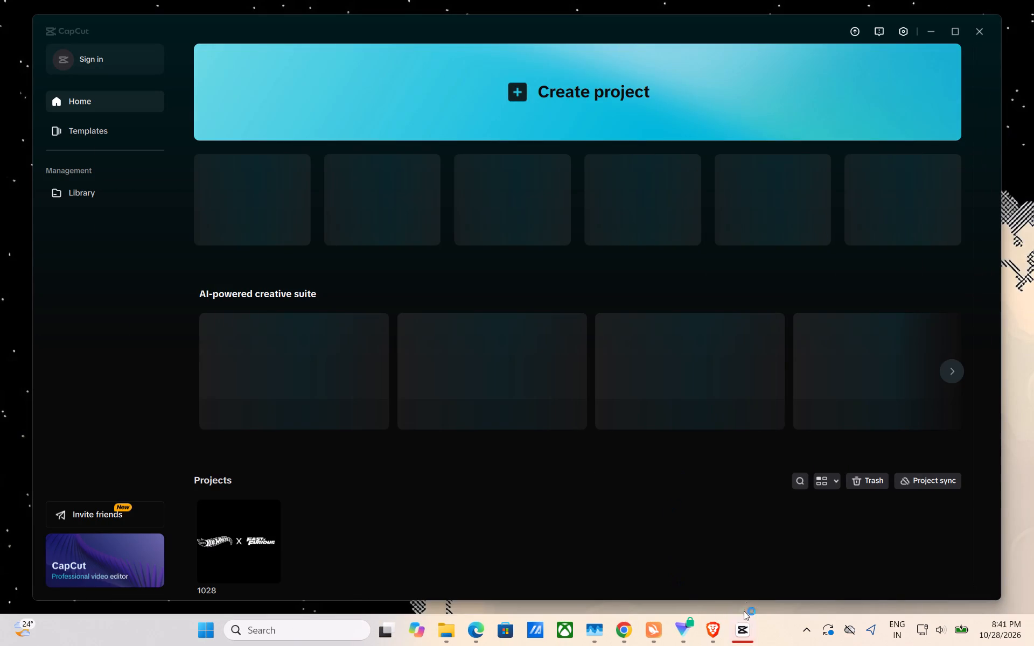
# Open the existing project 1028 from the CapCut home screen.
pyautogui.scroll(3, 660, 259)
pyautogui.scroll(-2, 586, 371)
pyautogui.doubleClick(234, 524)
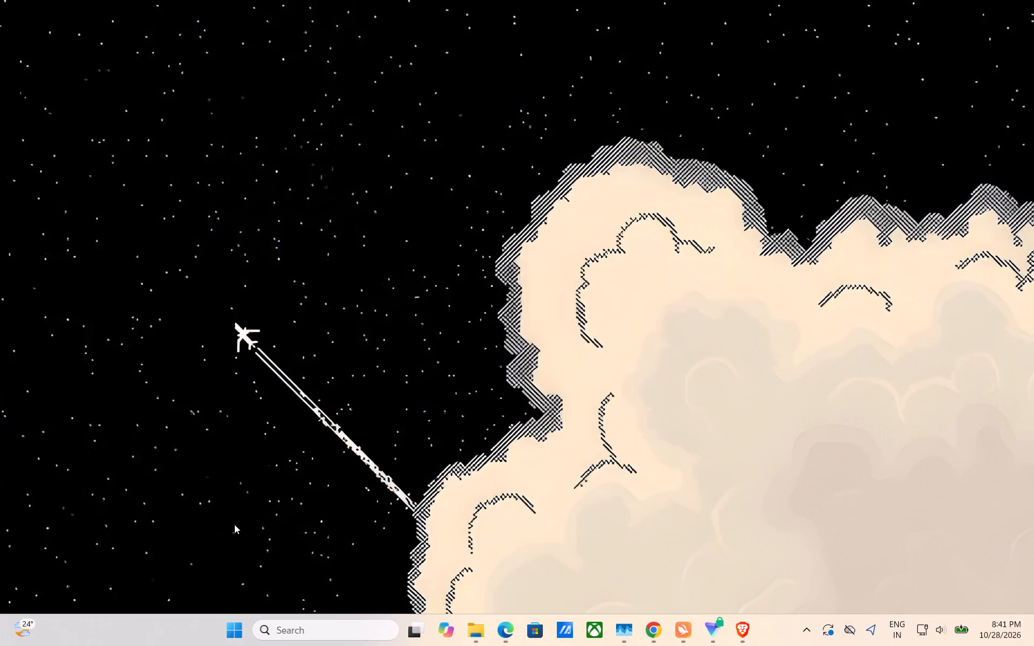
pyautogui.click(333, 633)
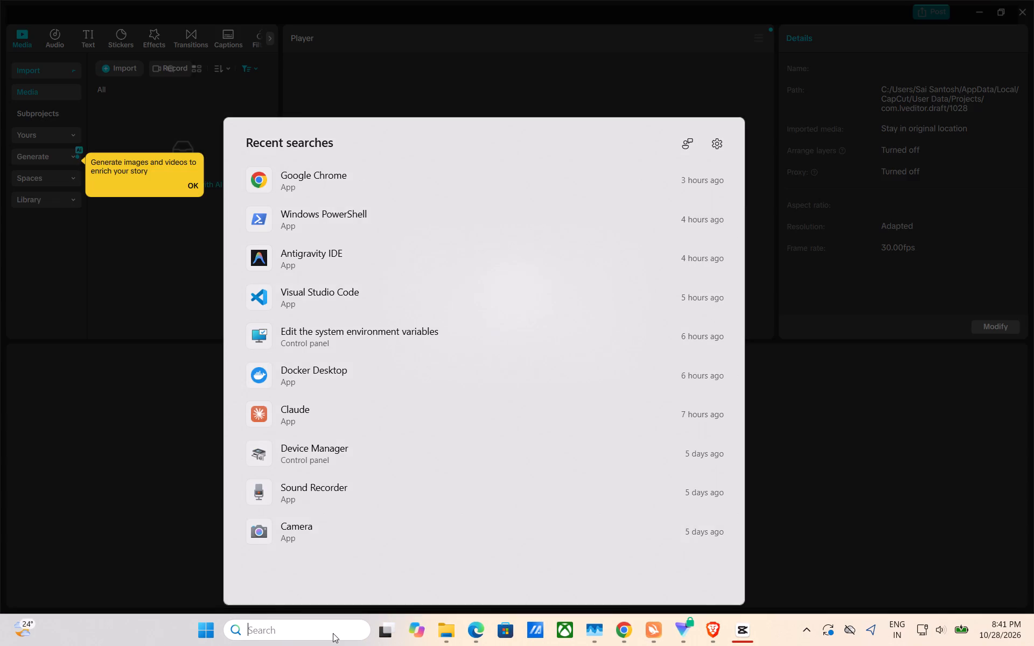
pyautogui.click(539, 88)
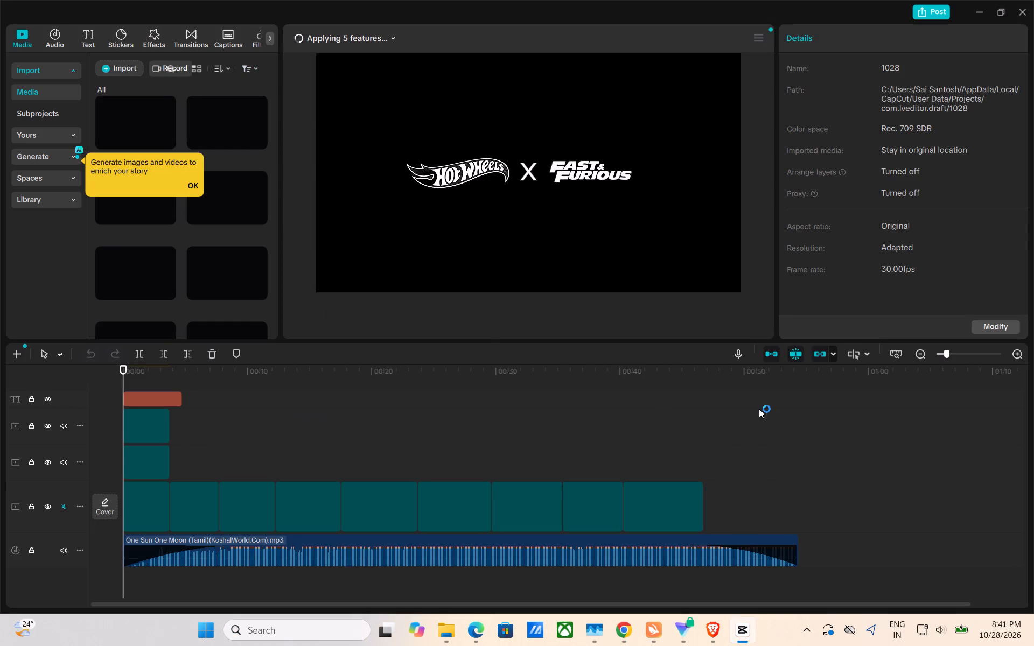
# Close the Edge browser window and dismiss the keyboard shortcut conflict notice.
pyautogui.click(801, 451)
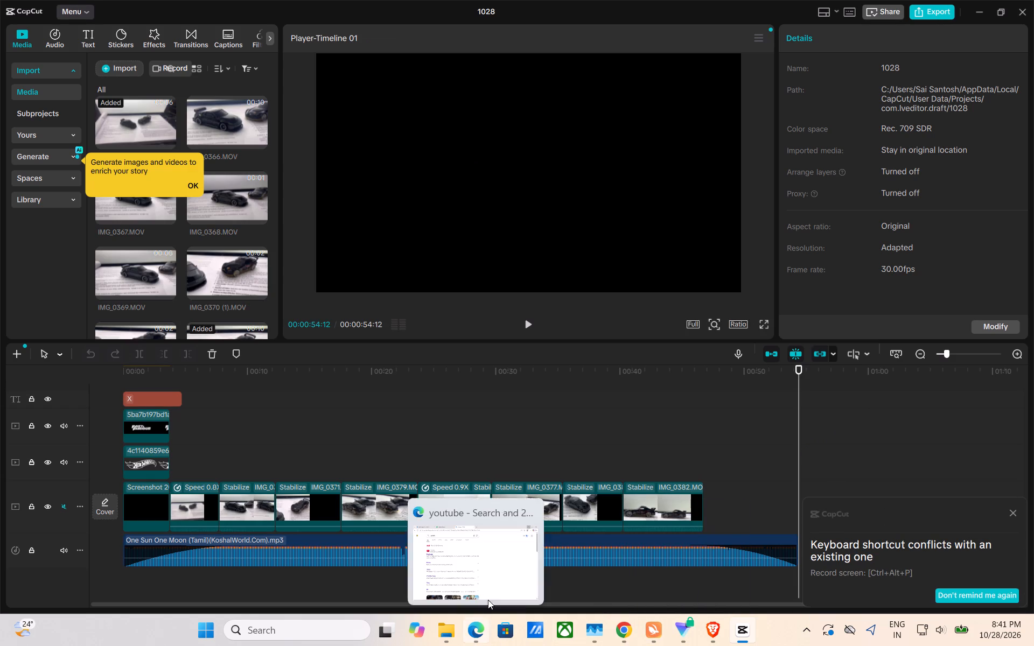
pyautogui.click(523, 510)
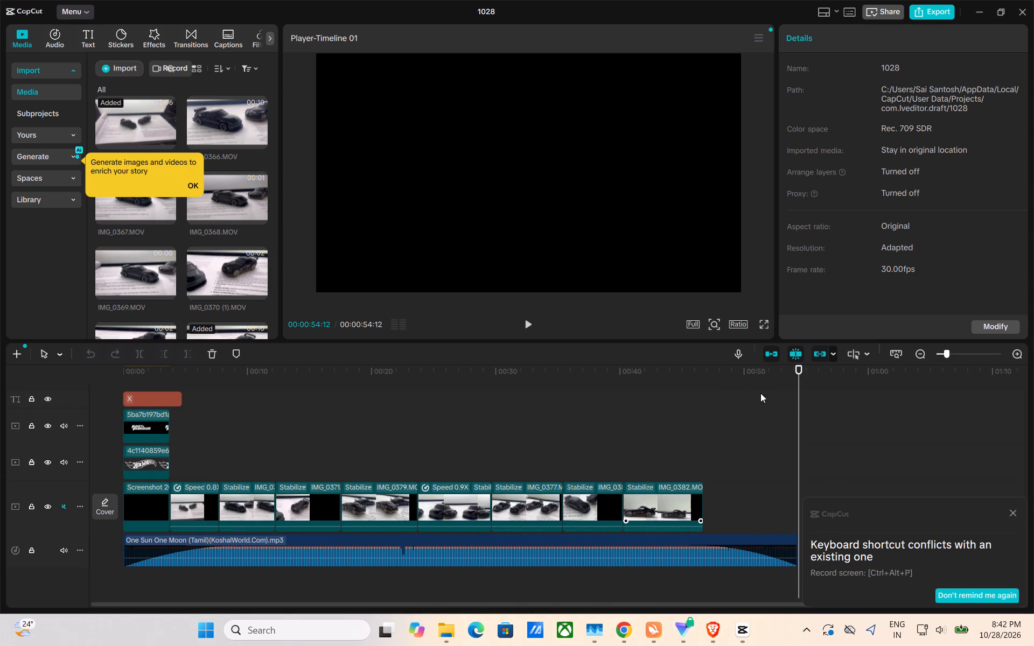
pyautogui.click(1017, 509)
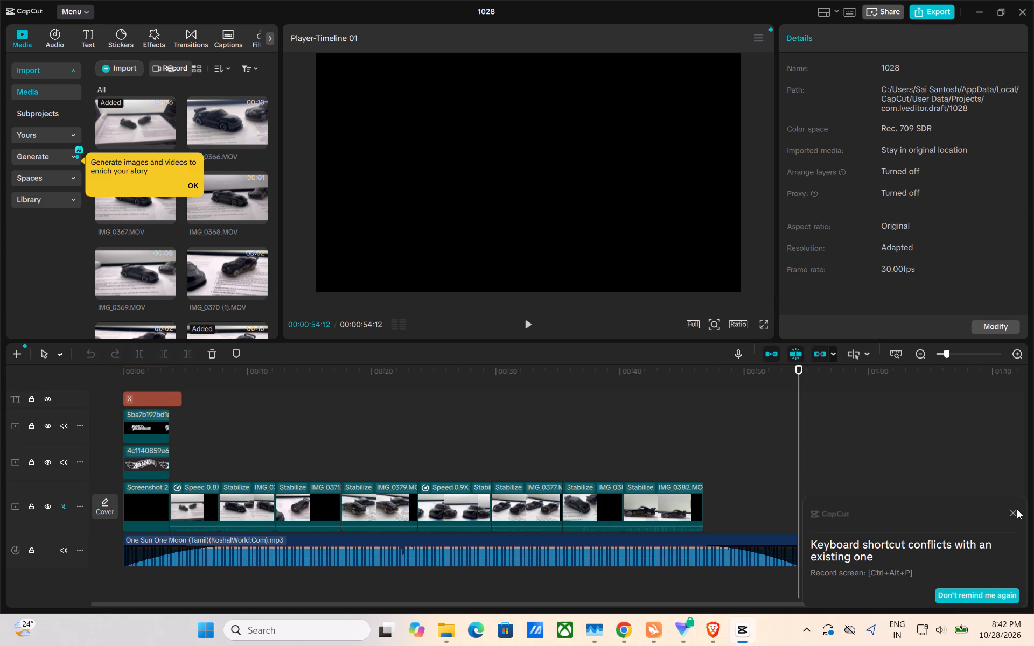
pyautogui.click(1016, 514)
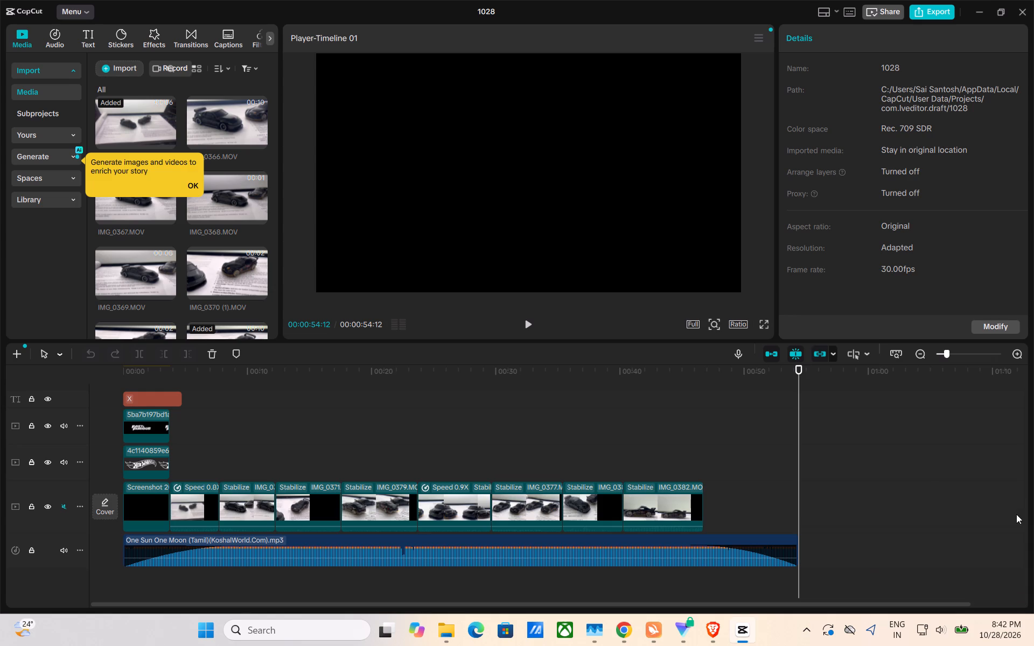
# Play the timeline from the start to review the edit, and return the playhead to the beginning.
pyautogui.click(616, 469)
pyautogui.moveTo(616, 469); pyautogui.dragTo(291, 460)
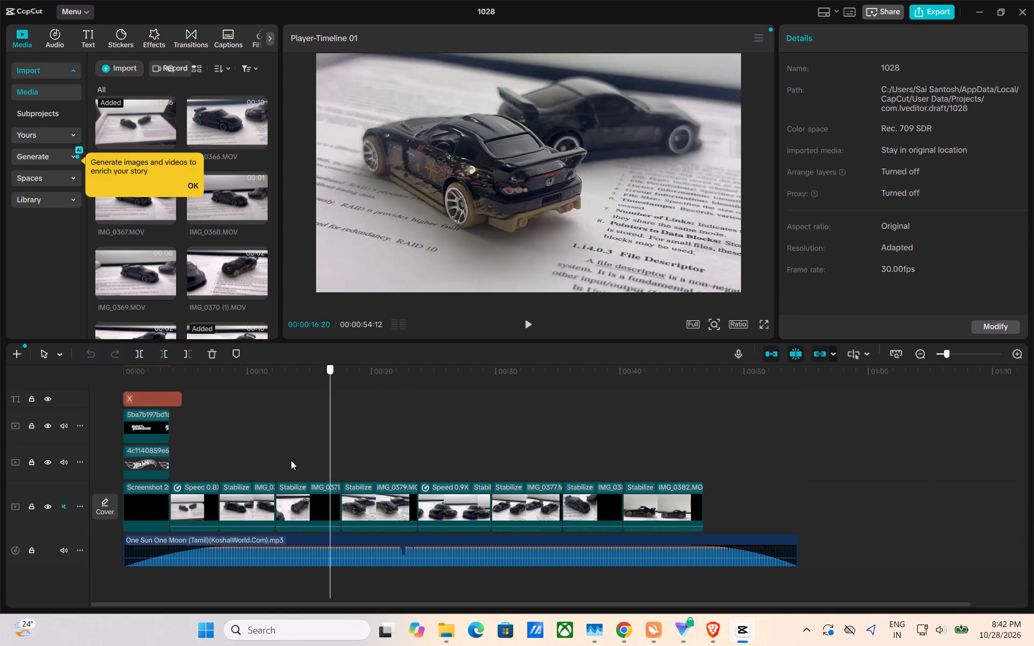
pyautogui.moveTo(291, 460); pyautogui.dragTo(70, 458)
pyautogui.press('space')
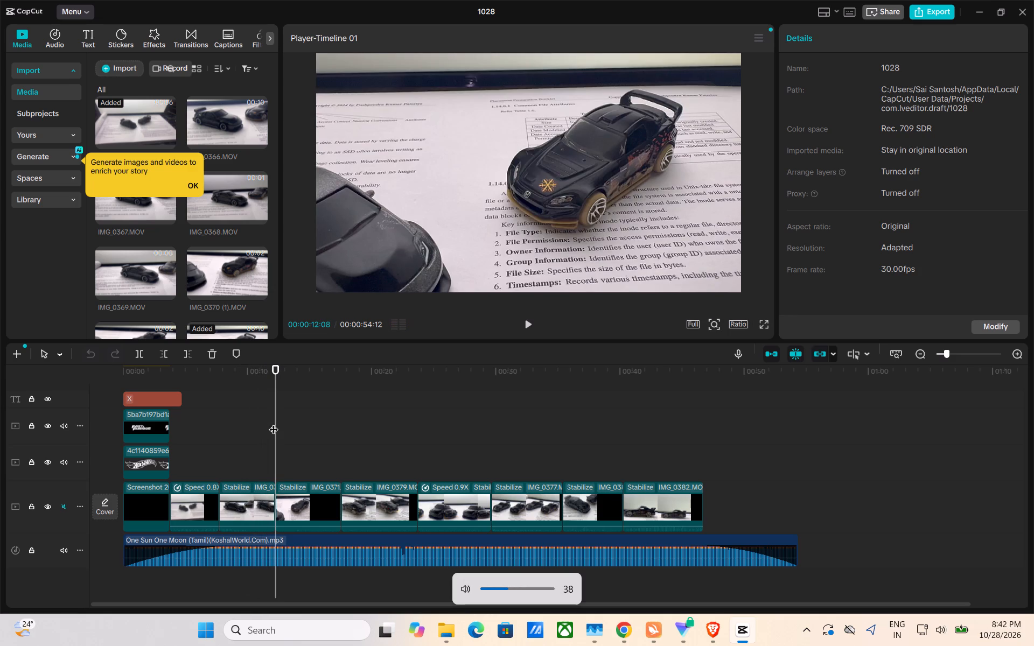
pyautogui.moveTo(274, 423); pyautogui.dragTo(84, 430)
pyautogui.click(244, 409)
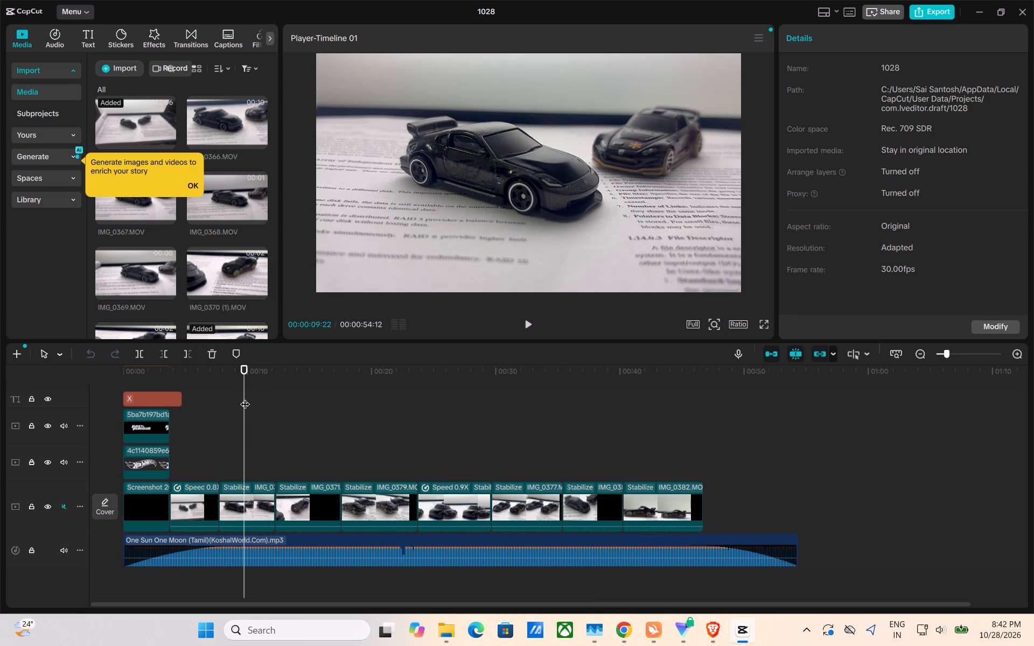
pyautogui.moveTo(245, 397); pyautogui.dragTo(98, 408)
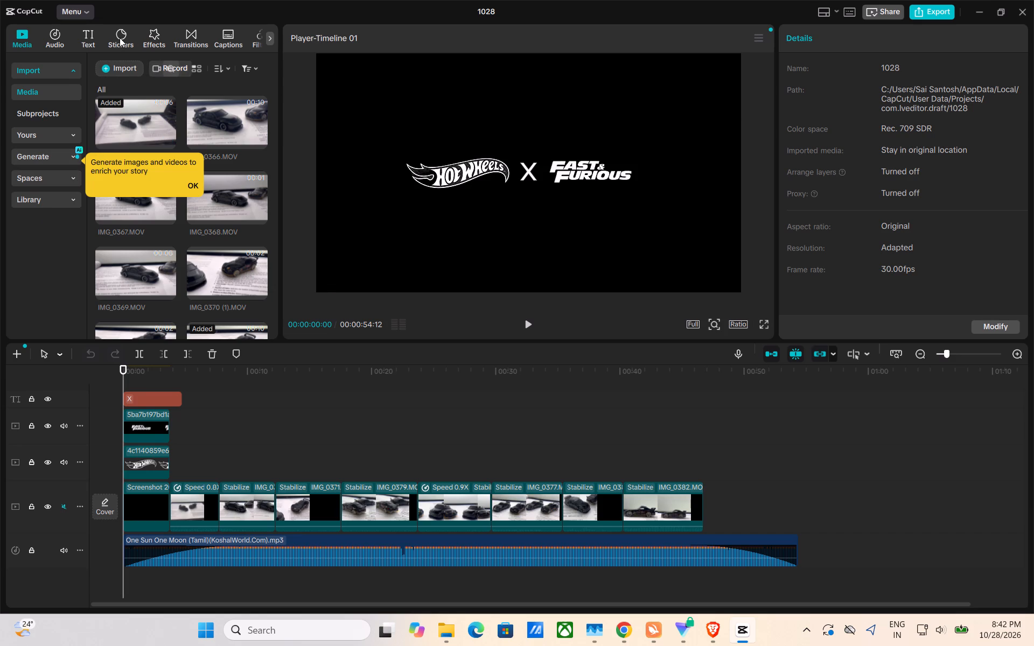
# Open the video effects library.
pyautogui.click(154, 37)
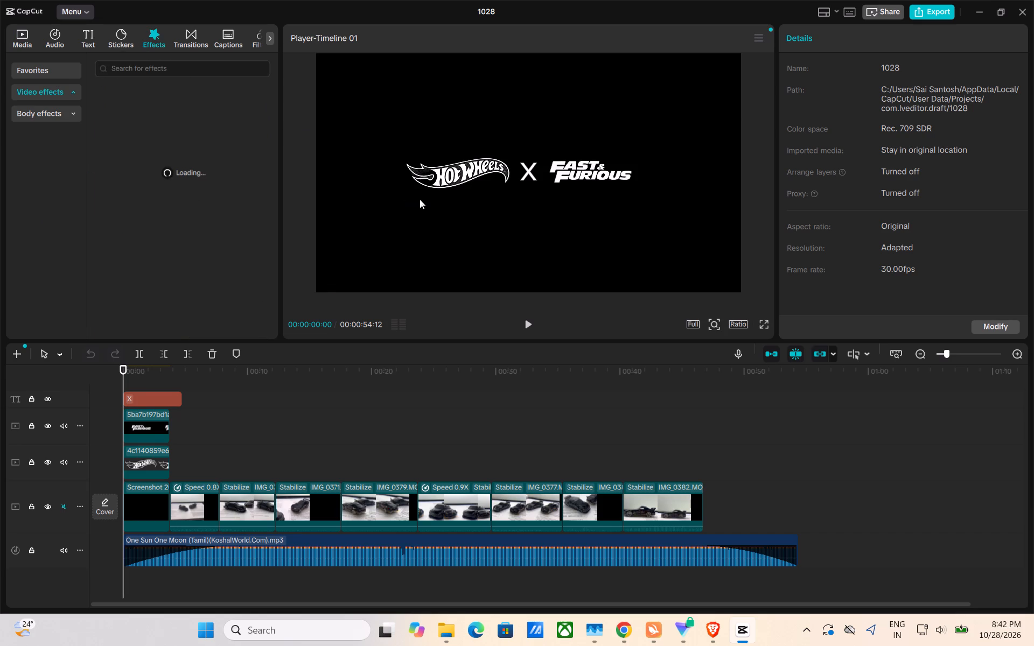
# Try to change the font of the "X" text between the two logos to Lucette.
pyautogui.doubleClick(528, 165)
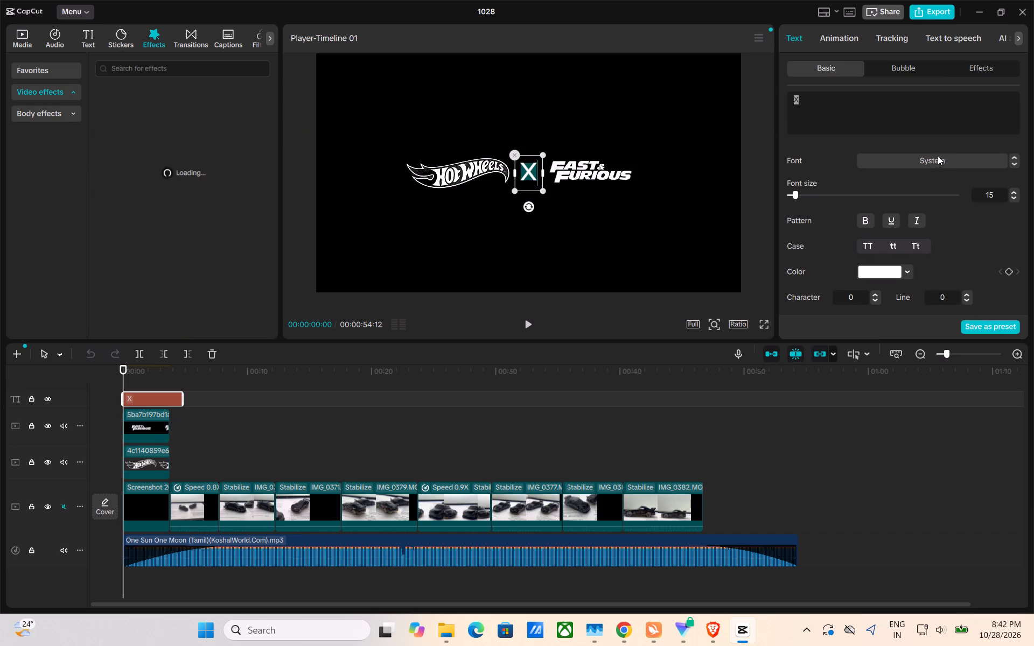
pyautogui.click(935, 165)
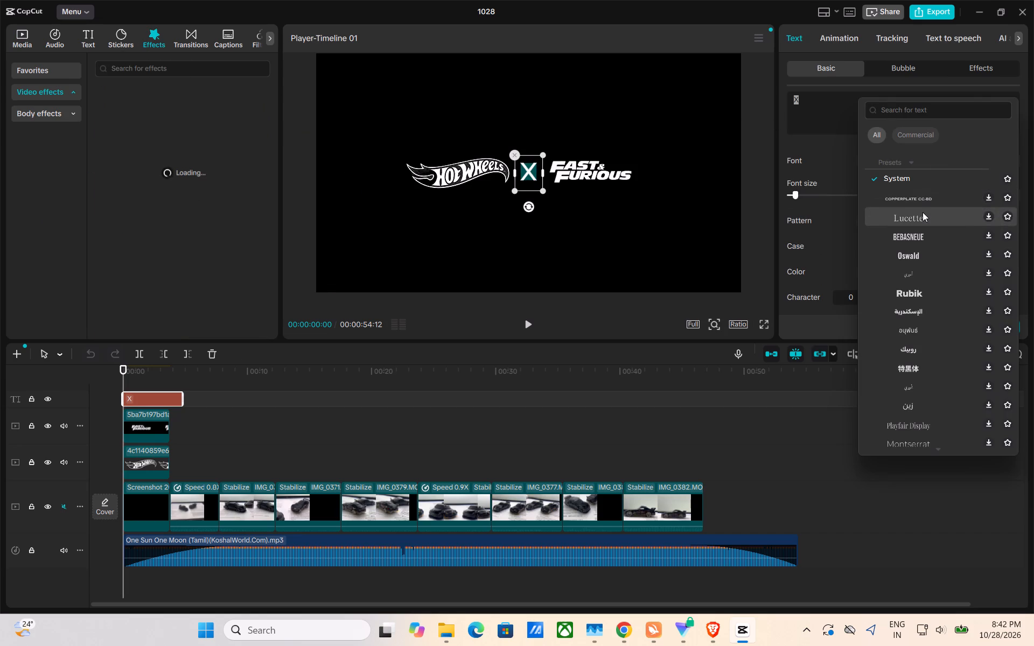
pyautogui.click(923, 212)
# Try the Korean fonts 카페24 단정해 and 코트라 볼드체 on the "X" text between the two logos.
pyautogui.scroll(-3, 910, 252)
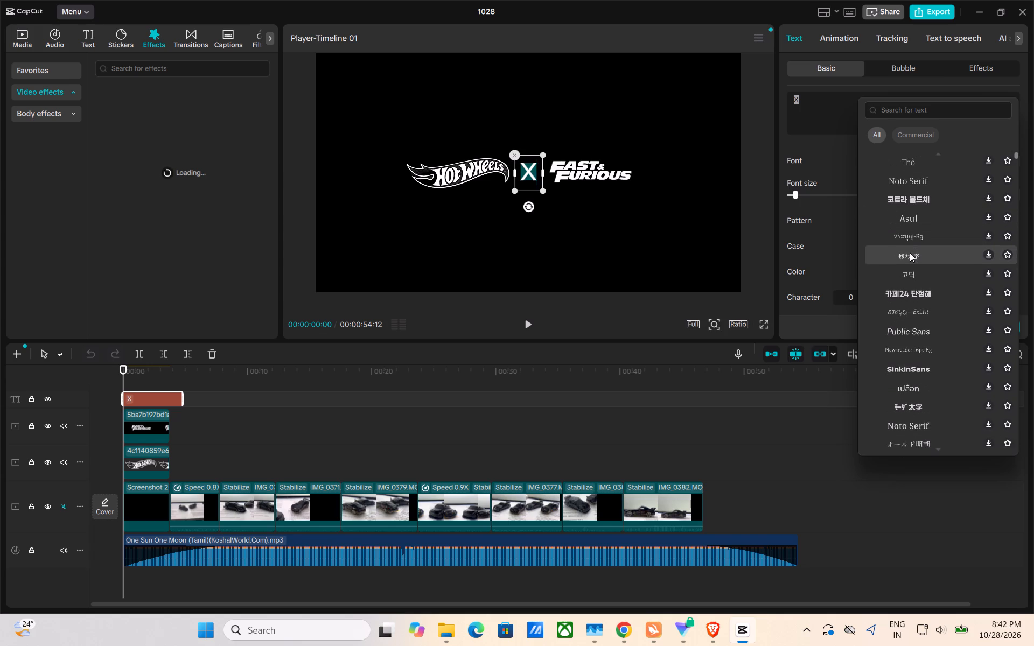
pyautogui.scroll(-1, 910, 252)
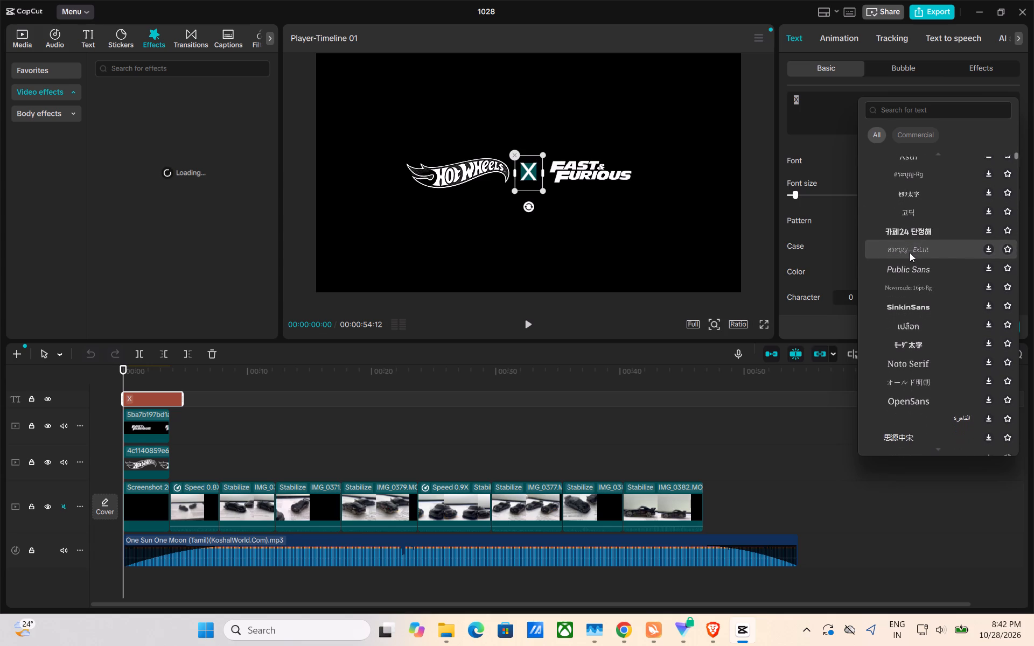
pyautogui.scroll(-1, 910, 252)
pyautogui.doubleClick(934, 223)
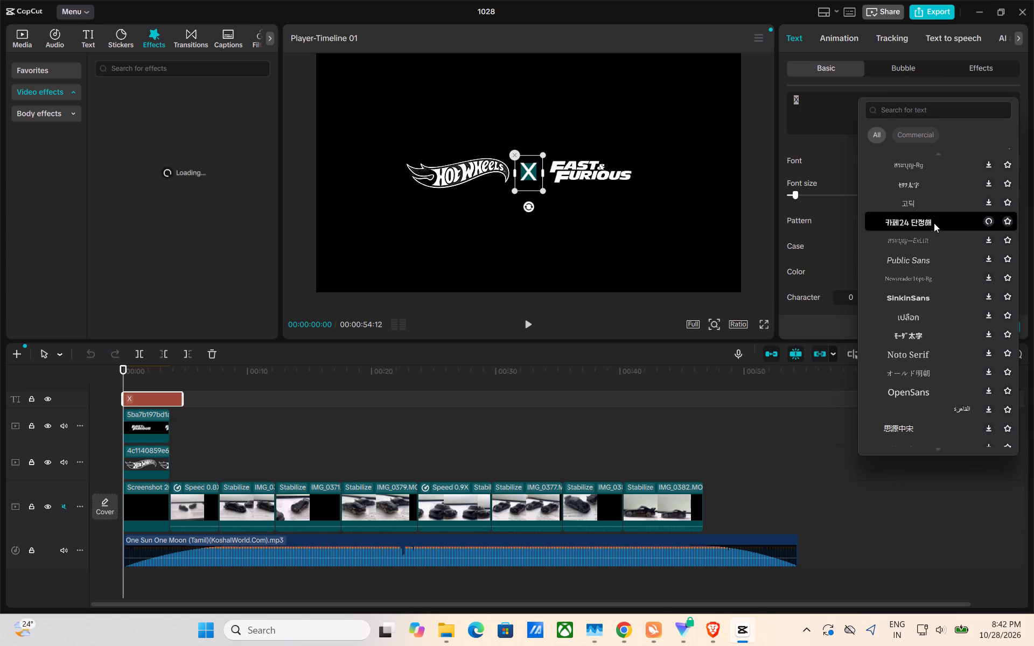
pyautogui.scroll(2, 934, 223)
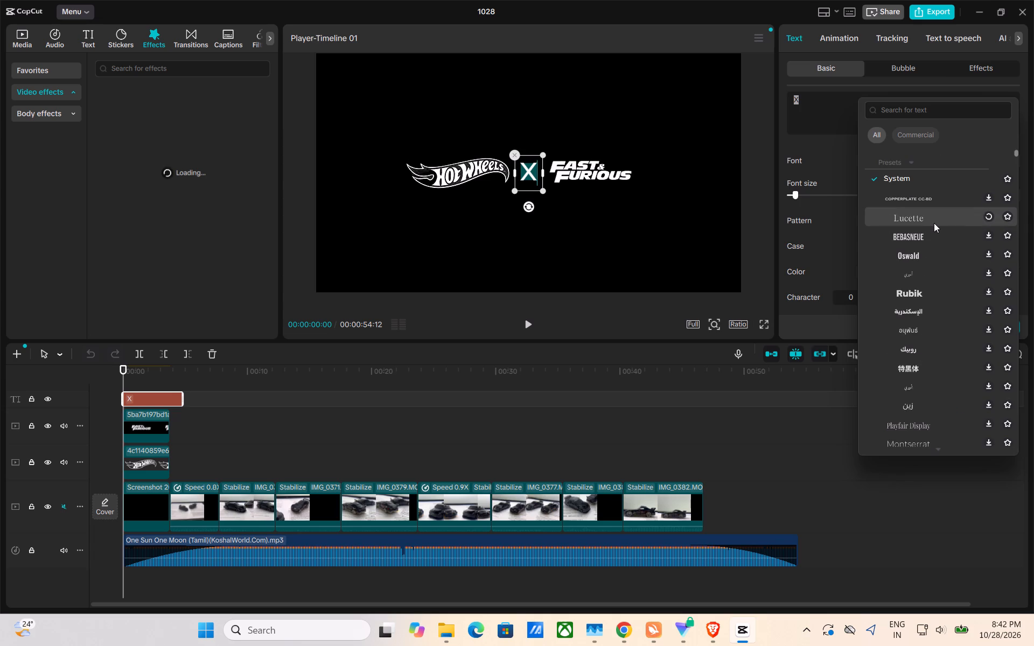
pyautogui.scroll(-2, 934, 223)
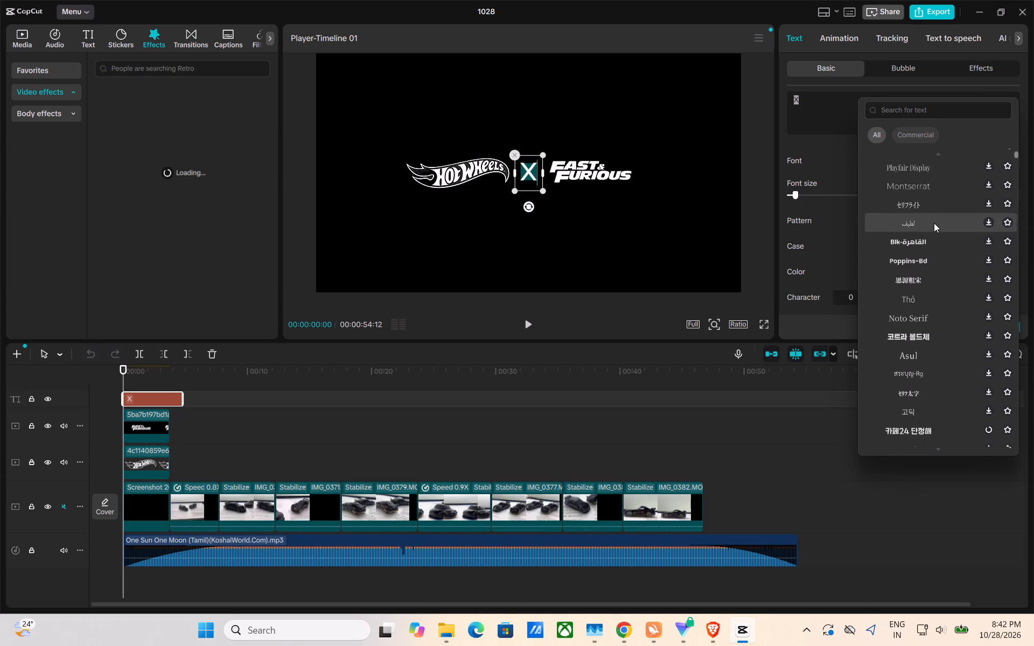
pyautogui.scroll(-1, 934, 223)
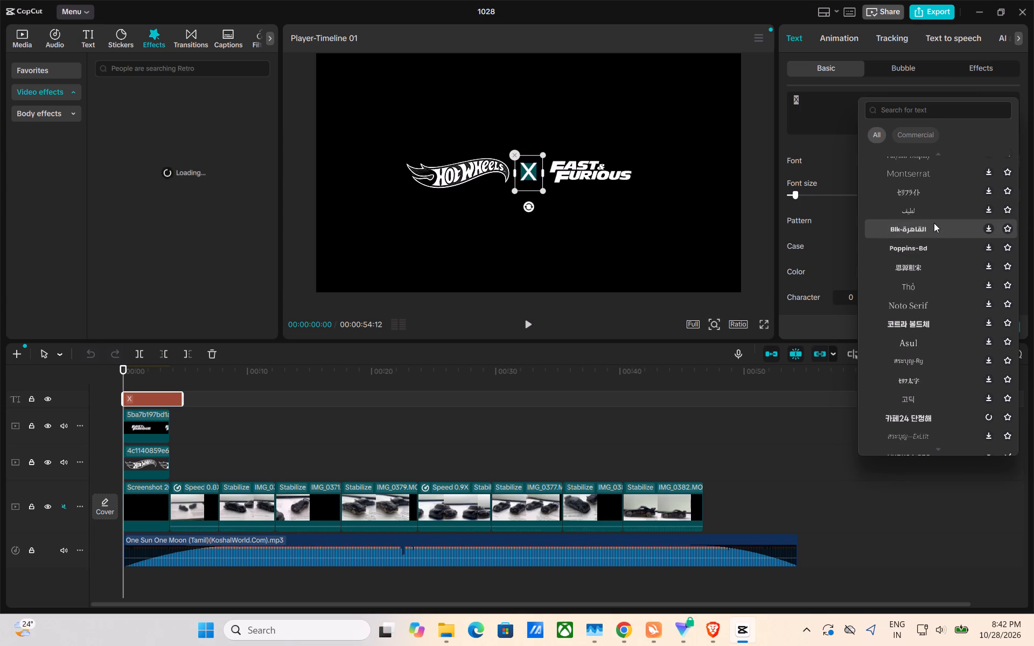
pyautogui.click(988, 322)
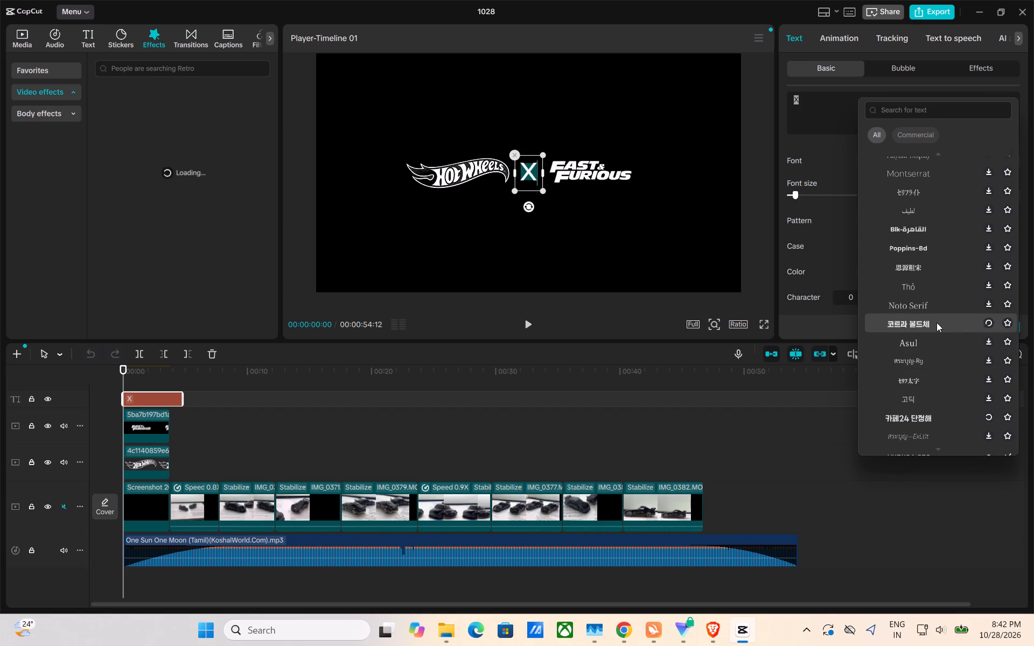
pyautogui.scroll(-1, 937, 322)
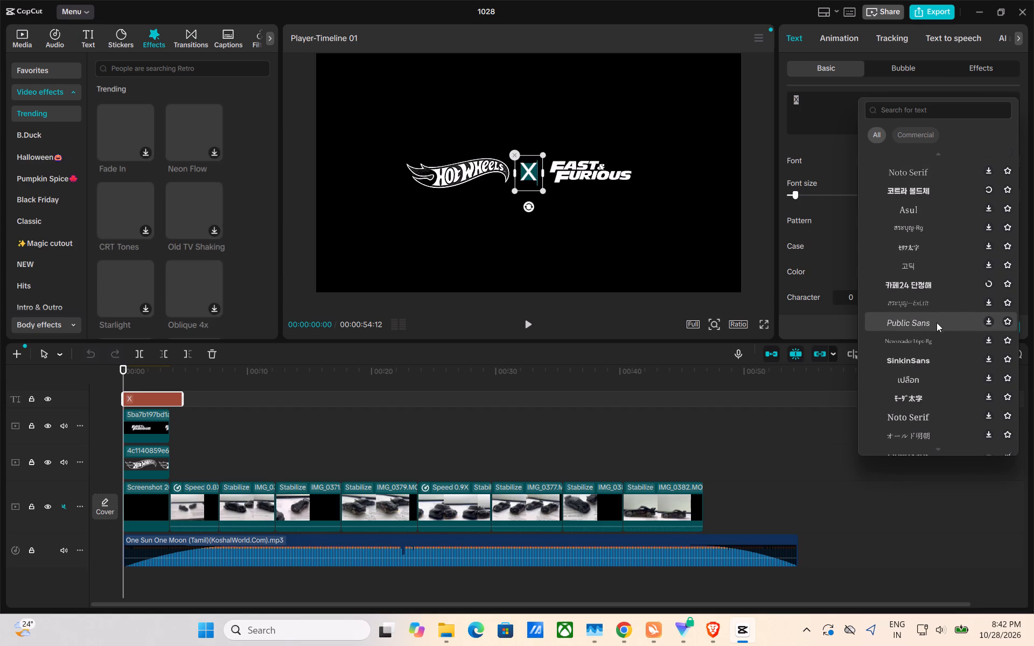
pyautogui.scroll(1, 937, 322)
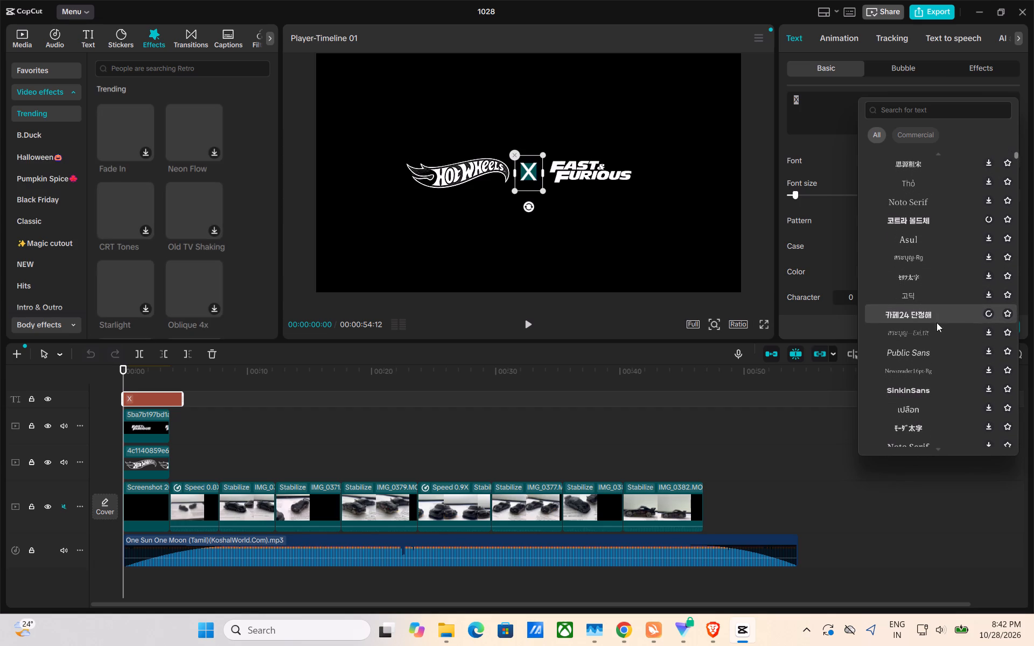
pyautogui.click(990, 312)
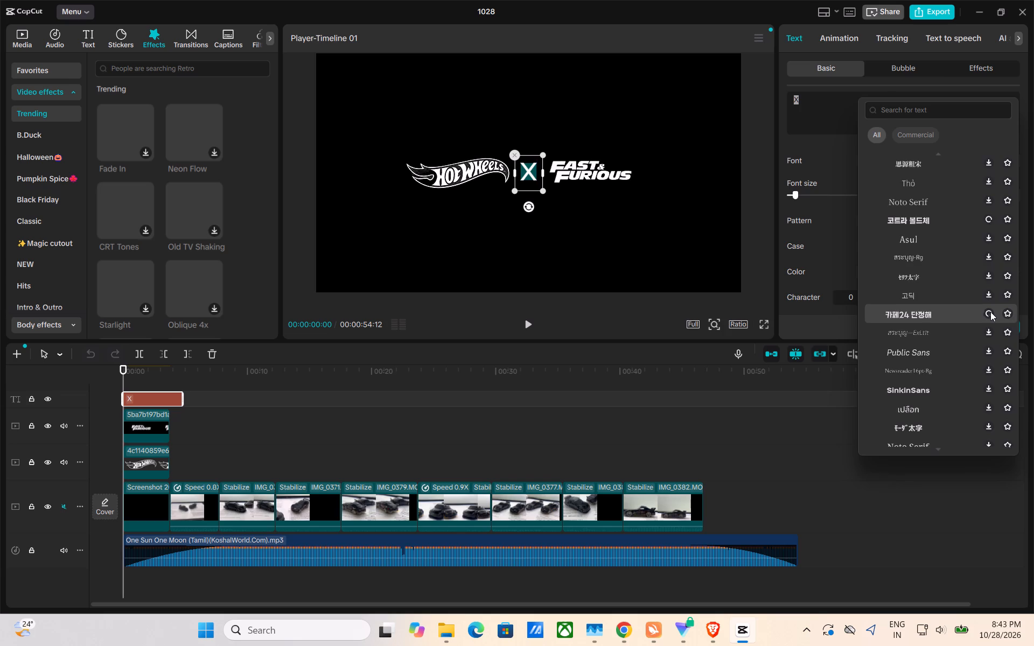
# Look through the font list for a style that suits the "X" between the two logos.
pyautogui.scroll(-3, 960, 331)
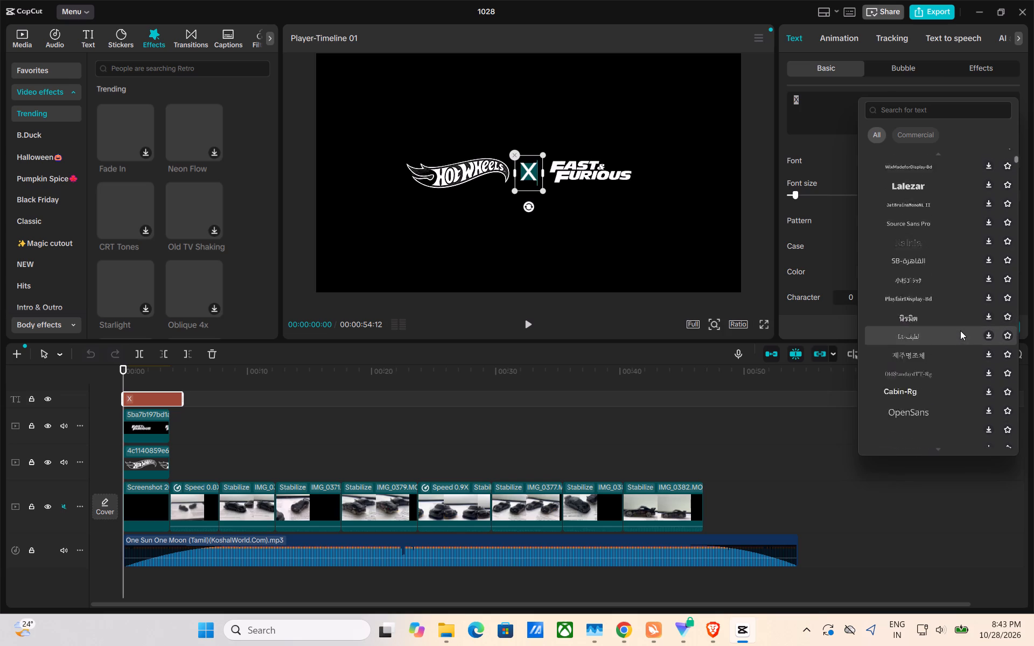
pyautogui.scroll(-17, 960, 331)
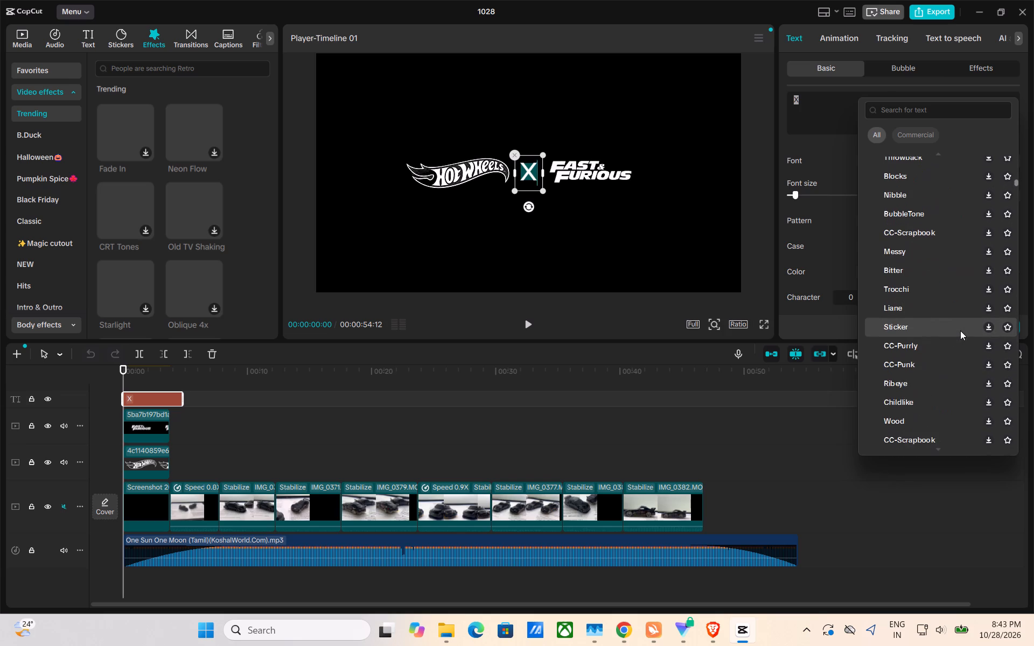
pyautogui.scroll(15, 960, 331)
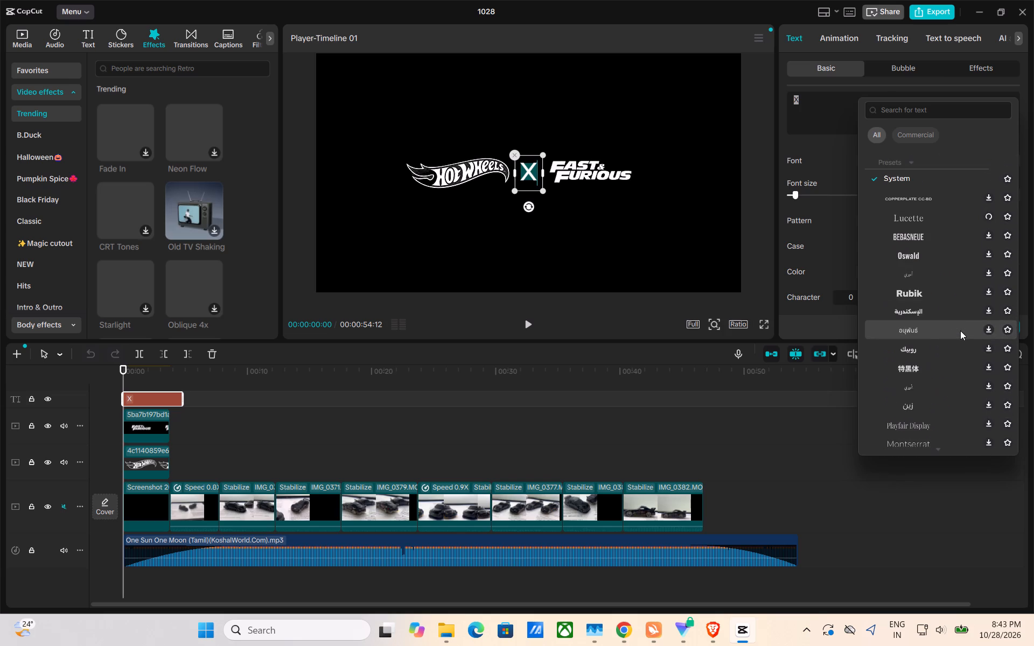
pyautogui.scroll(-4, 957, 360)
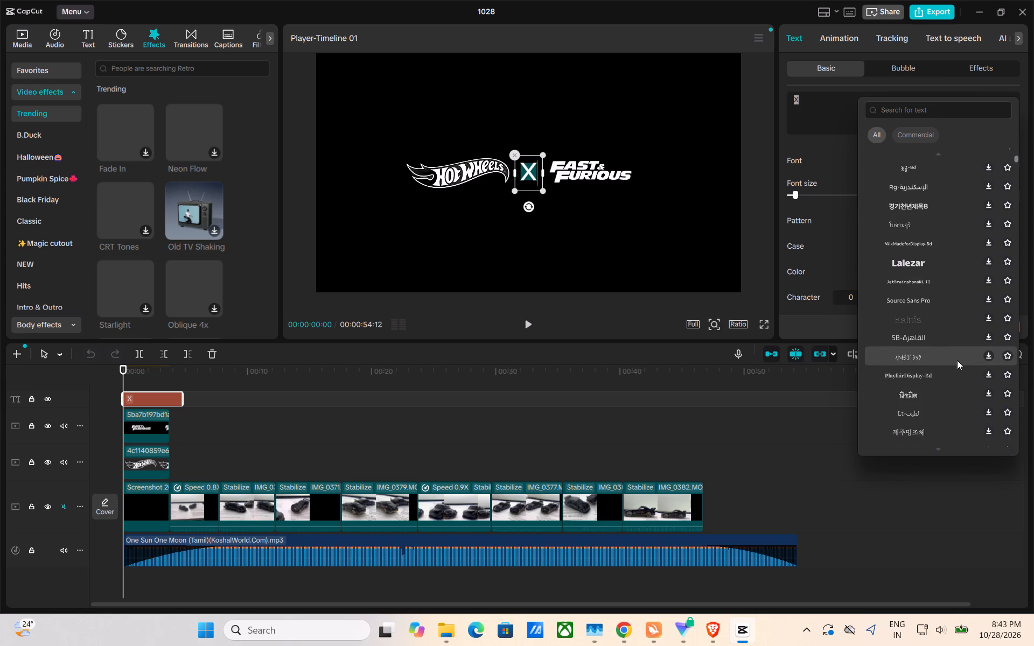
pyautogui.scroll(-4, 957, 360)
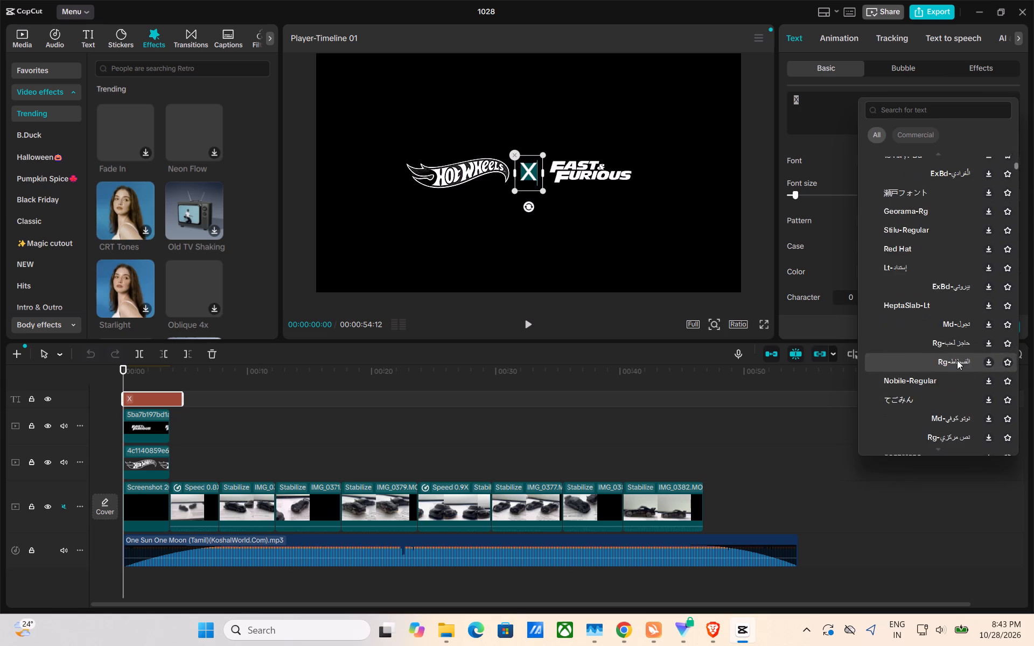
pyautogui.scroll(6, 957, 360)
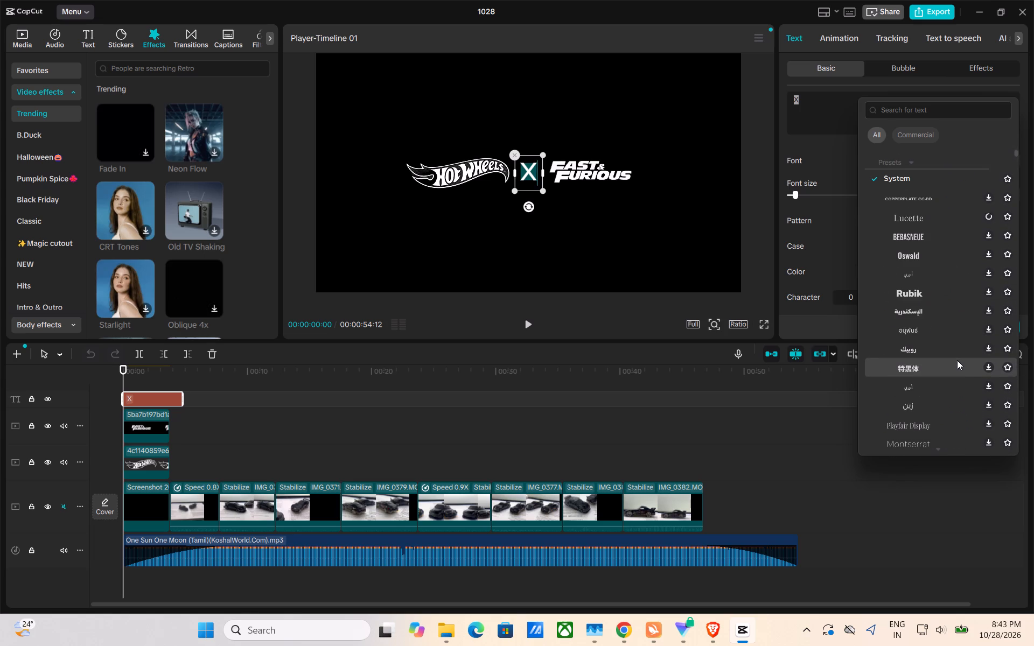
# Open the project's media library and dismiss the tip about generating images and videos.
pyautogui.click(29, 32)
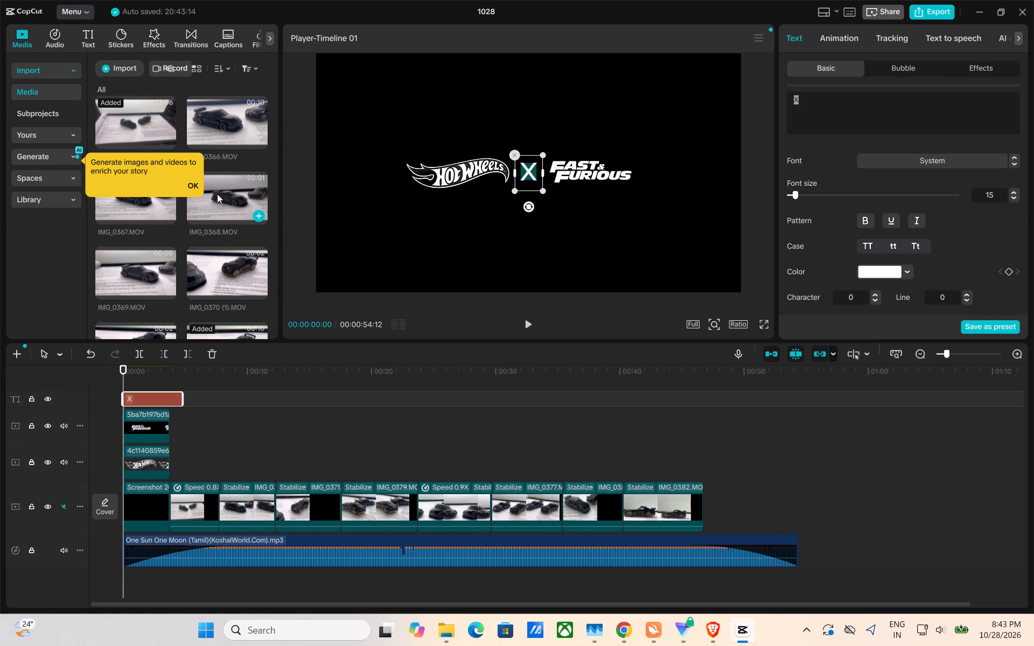
pyautogui.click(193, 187)
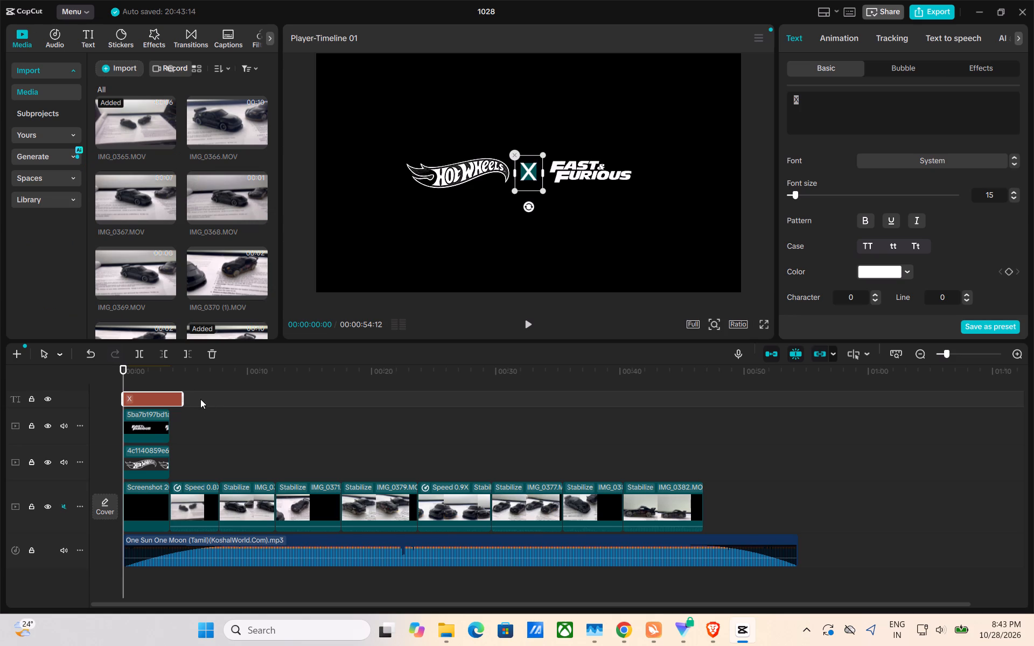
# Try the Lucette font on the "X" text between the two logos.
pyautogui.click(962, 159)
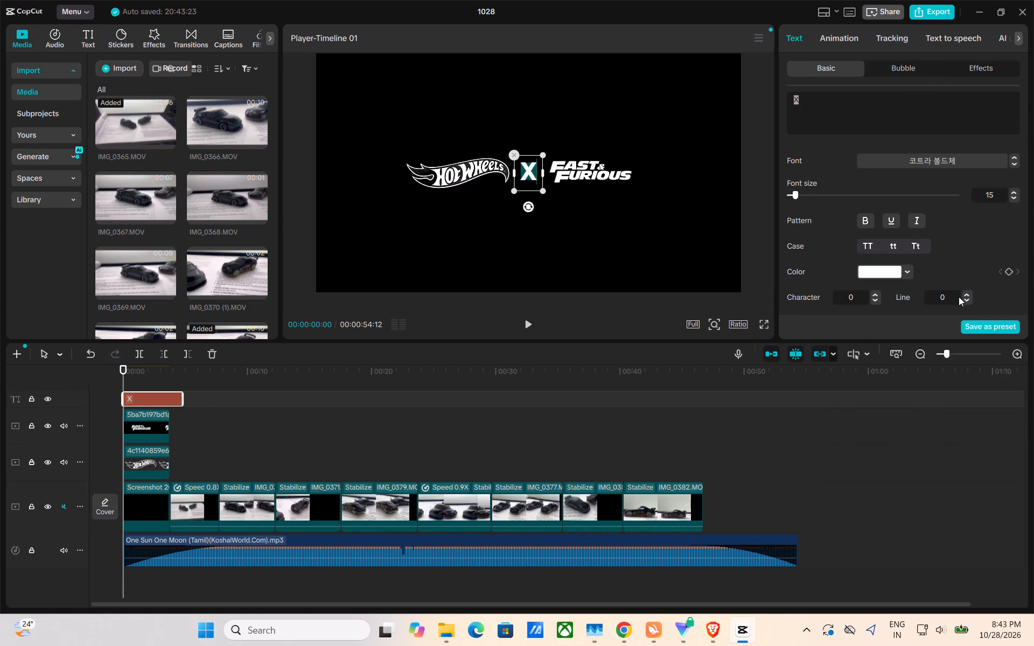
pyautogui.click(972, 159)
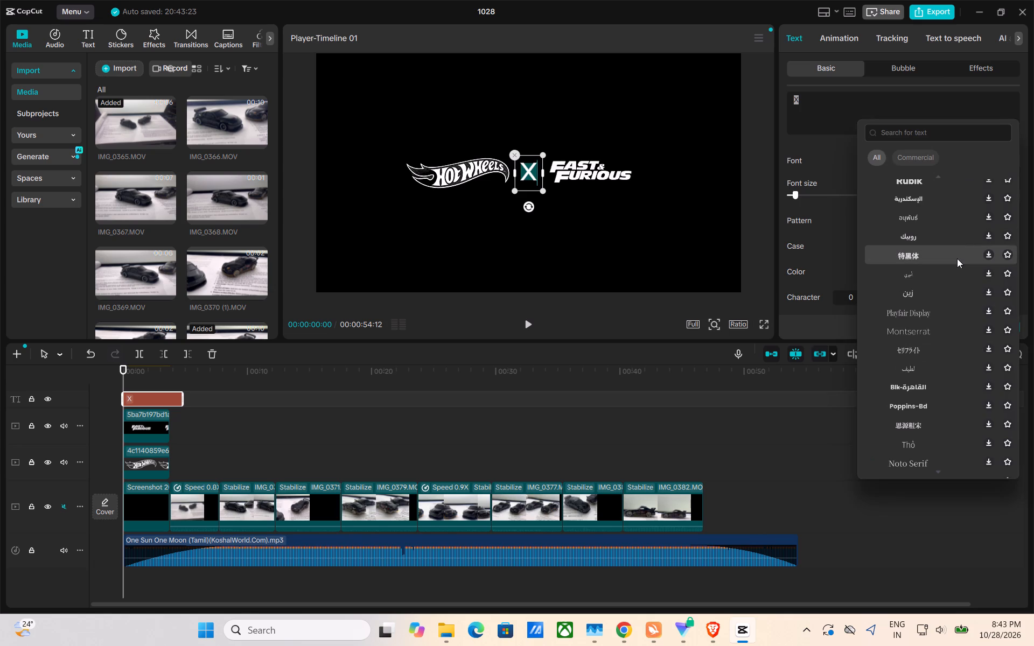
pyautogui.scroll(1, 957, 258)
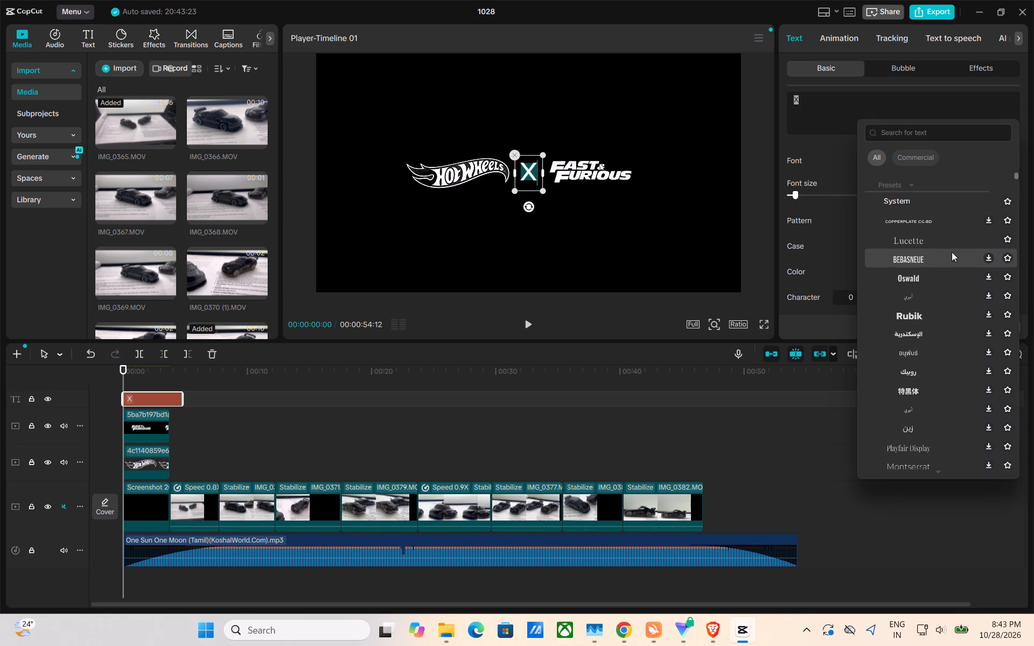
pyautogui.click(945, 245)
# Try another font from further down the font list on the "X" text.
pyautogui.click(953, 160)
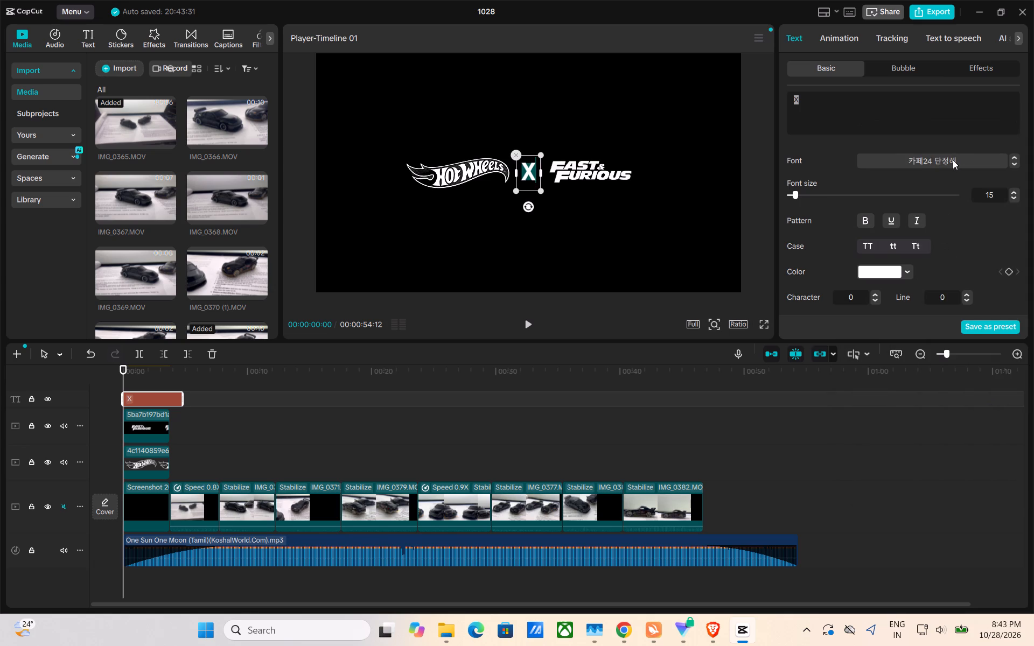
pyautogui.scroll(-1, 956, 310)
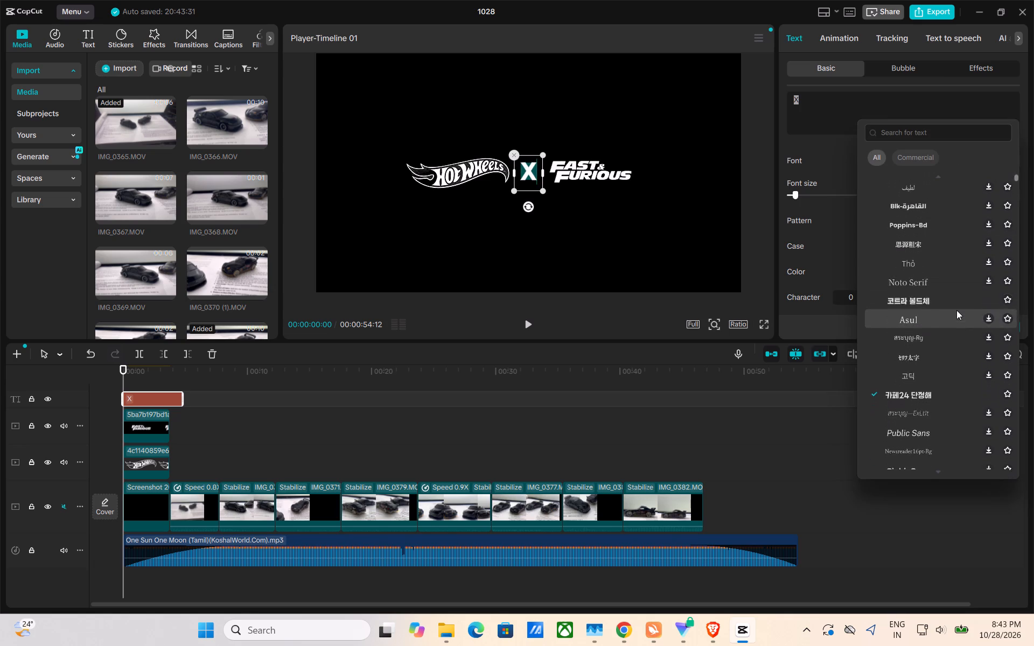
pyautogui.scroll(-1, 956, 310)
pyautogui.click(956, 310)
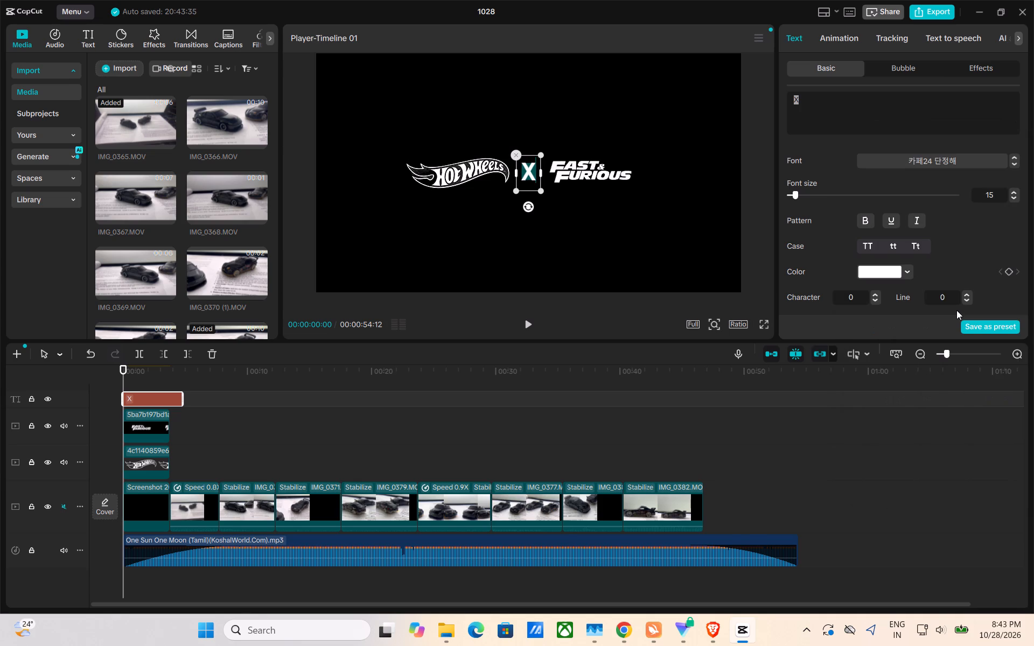
# Set the font of the "X" text between the two logos to the heavy italic Thai font คณิต-Blkit.
pyautogui.click(950, 153)
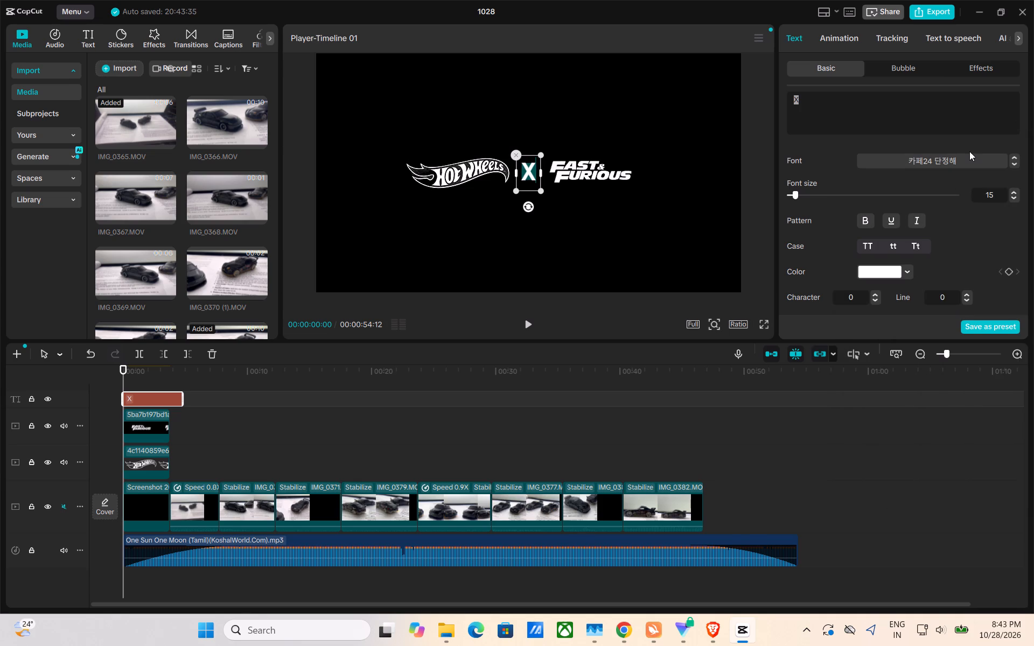
pyautogui.click(970, 153)
pyautogui.scroll(-1, 959, 277)
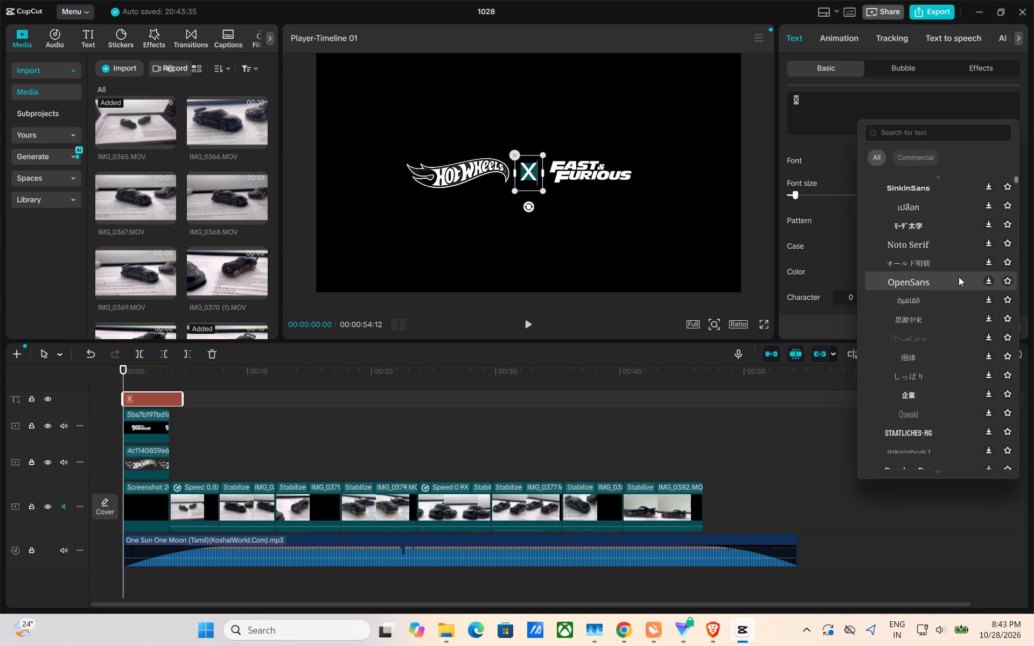
pyautogui.scroll(-2, 959, 277)
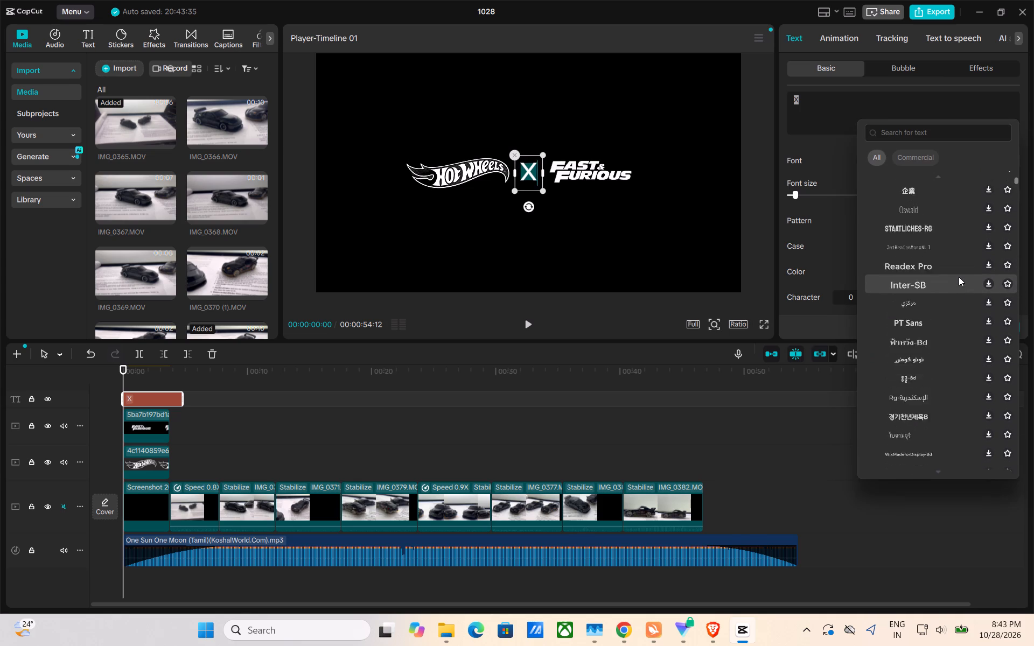
pyautogui.scroll(-3, 959, 277)
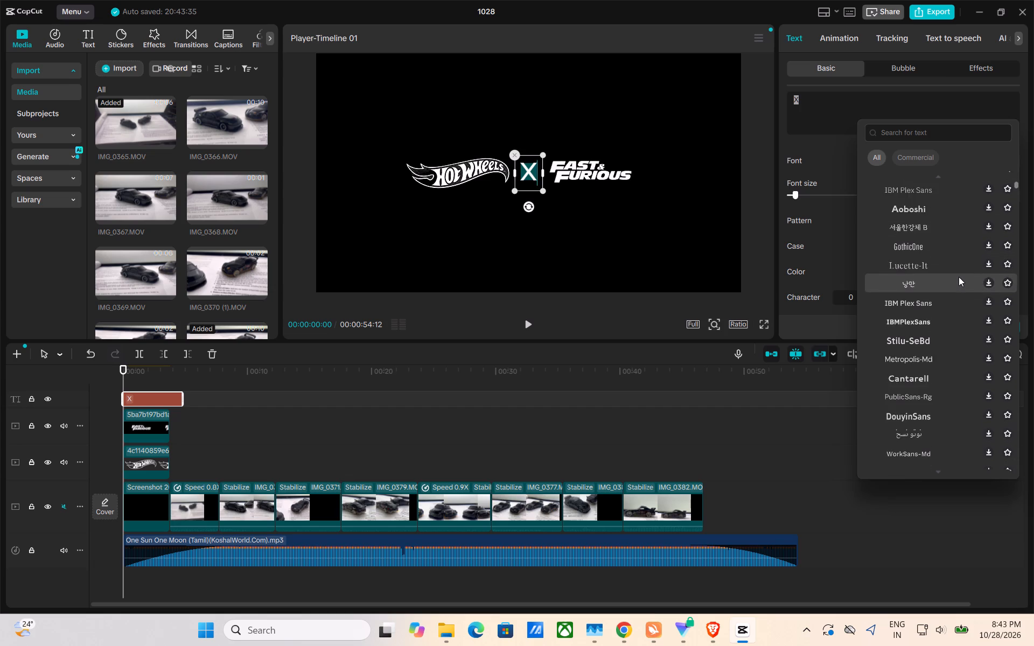
pyautogui.scroll(-4, 959, 277)
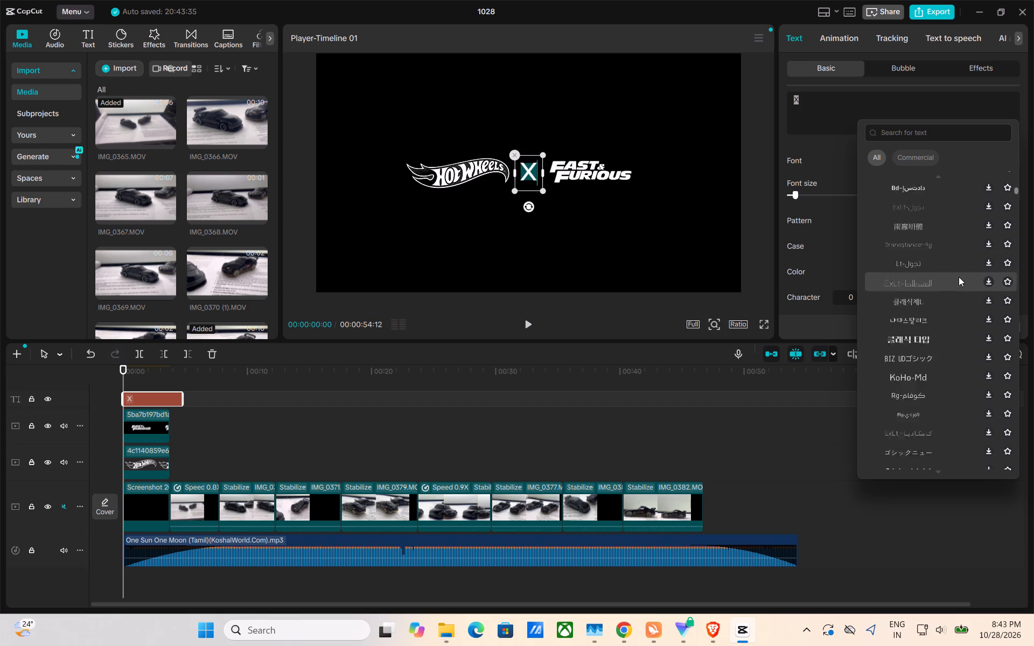
pyautogui.scroll(-2, 959, 277)
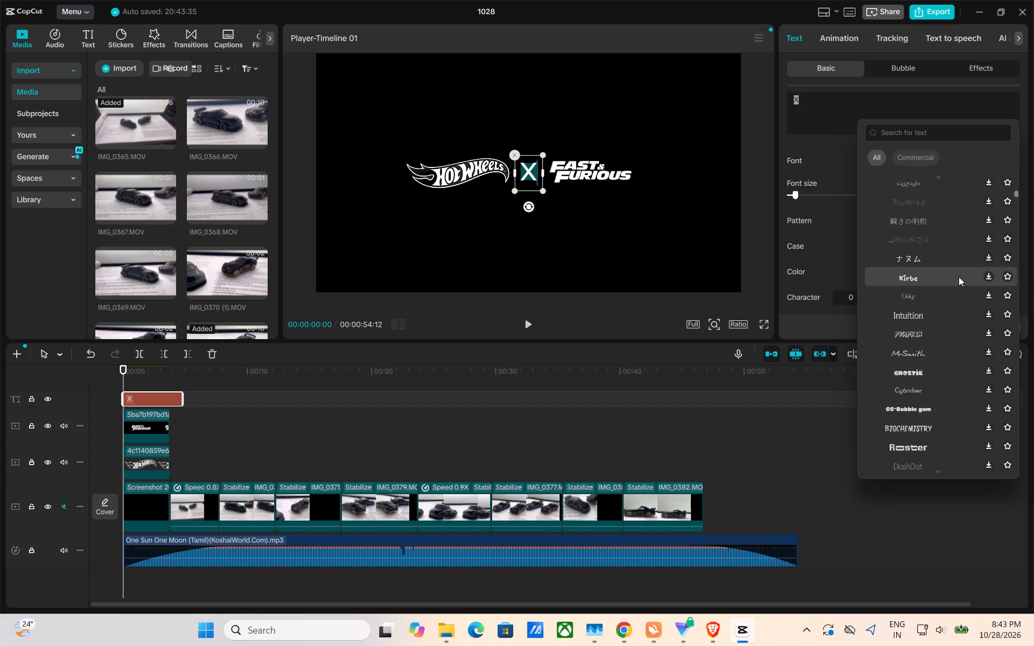
pyautogui.scroll(-3, 959, 277)
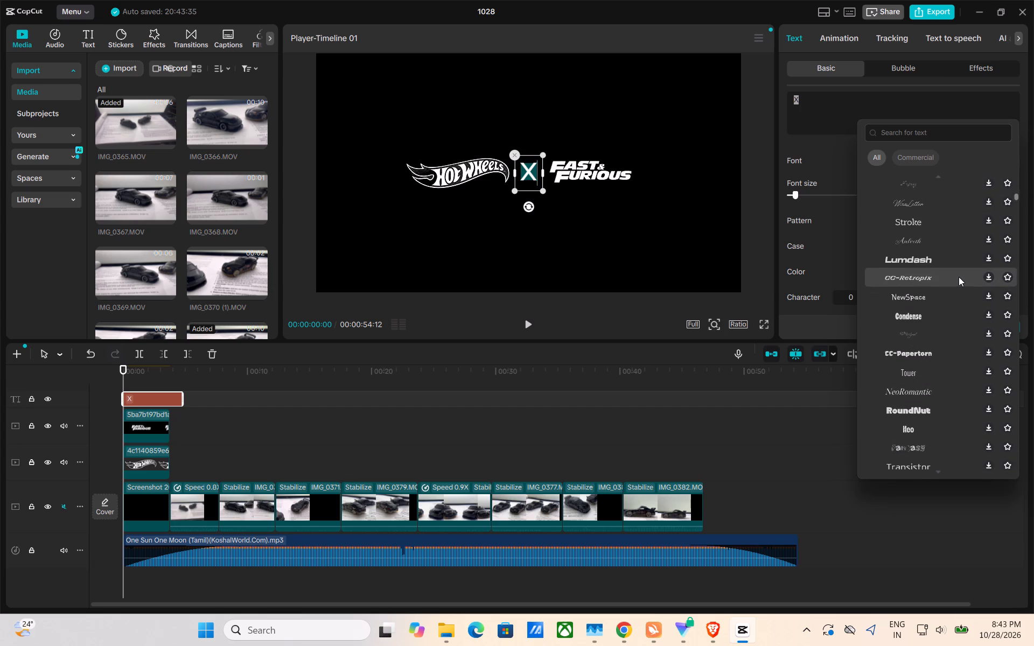
pyautogui.scroll(-3, 959, 277)
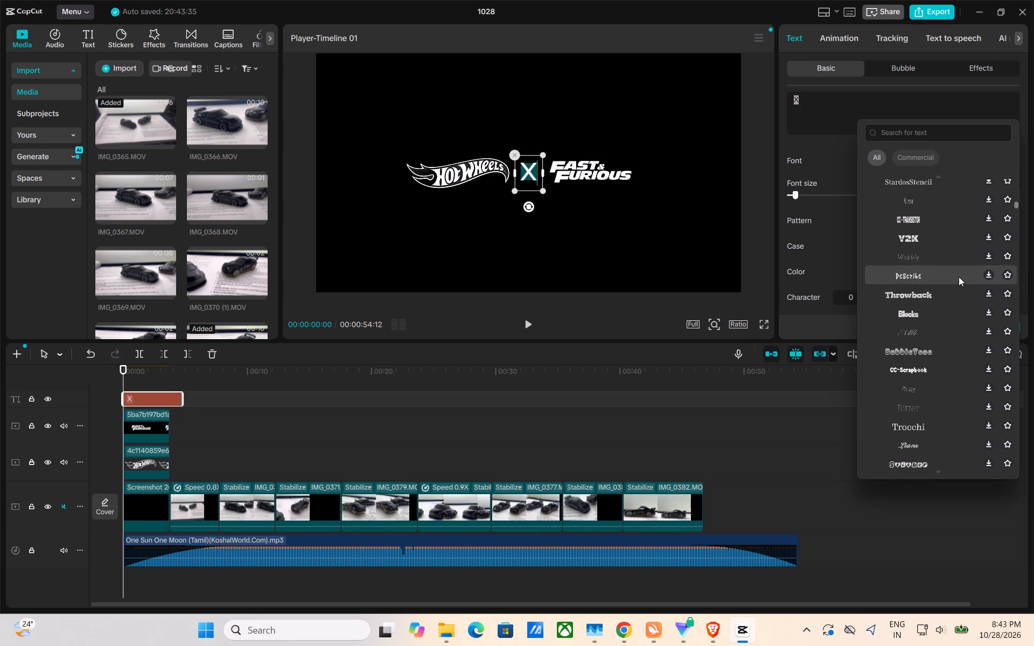
pyautogui.scroll(-9, 959, 277)
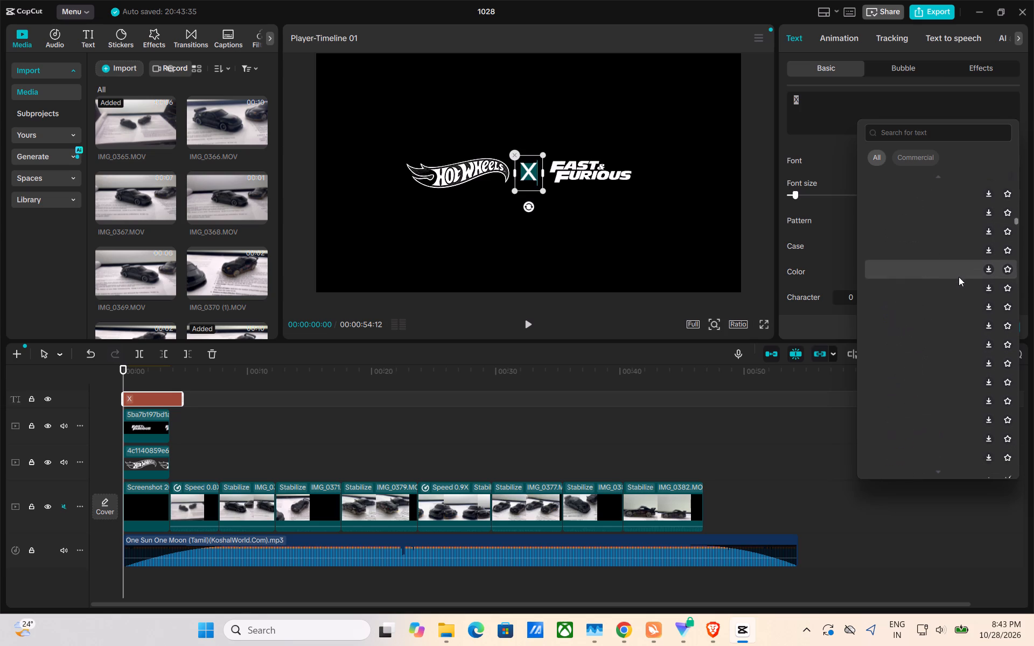
pyautogui.scroll(-3, 959, 277)
pyautogui.scroll(1, 959, 277)
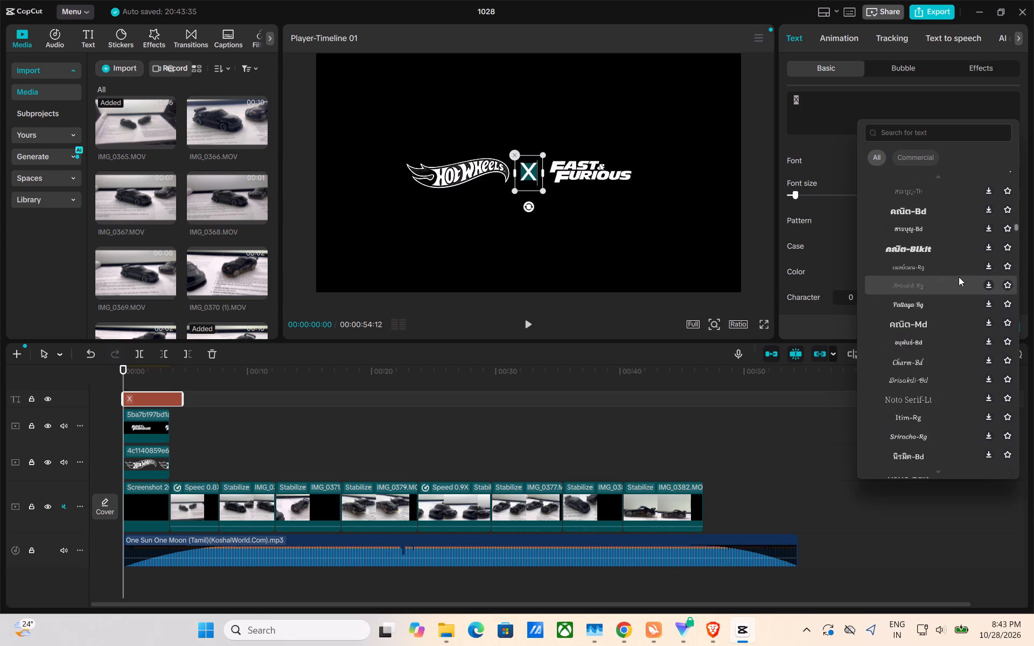
pyautogui.scroll(1, 959, 277)
pyautogui.click(959, 277)
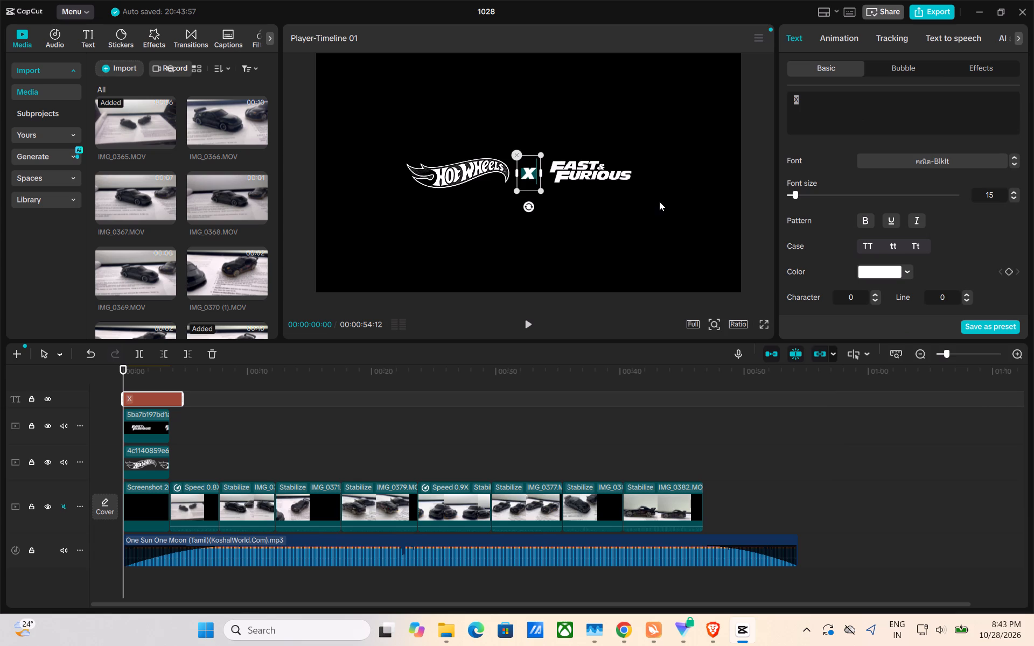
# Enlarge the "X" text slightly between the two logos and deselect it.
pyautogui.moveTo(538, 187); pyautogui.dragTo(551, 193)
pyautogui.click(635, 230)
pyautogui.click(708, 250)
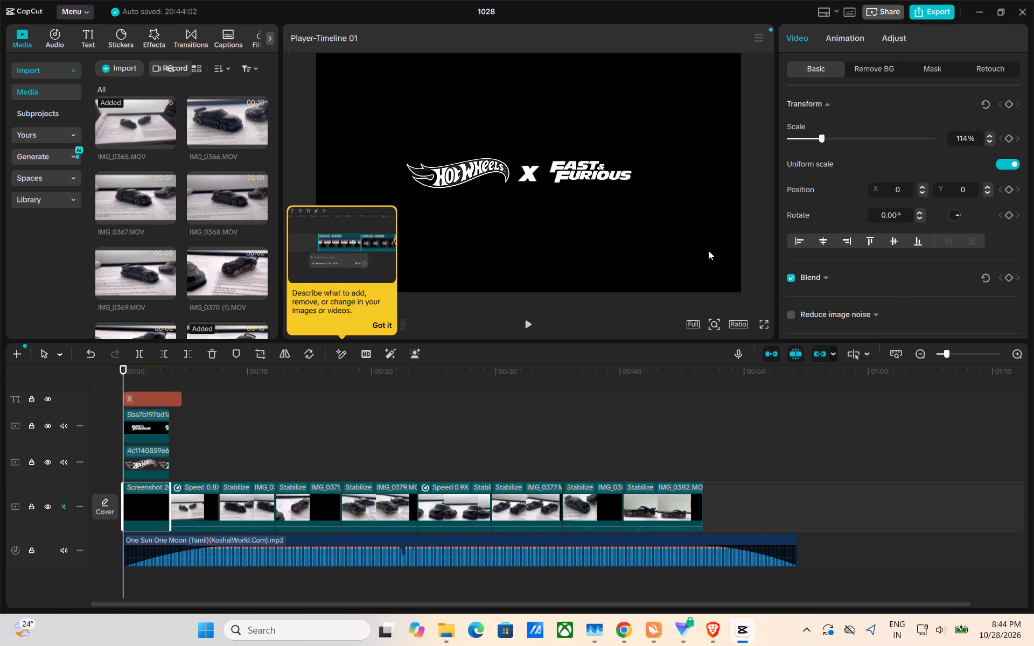
# Play the opening title from the start of the timeline to review it.
pyautogui.click(333, 456)
pyautogui.moveTo(333, 445); pyautogui.dragTo(110, 439)
pyautogui.press('space')
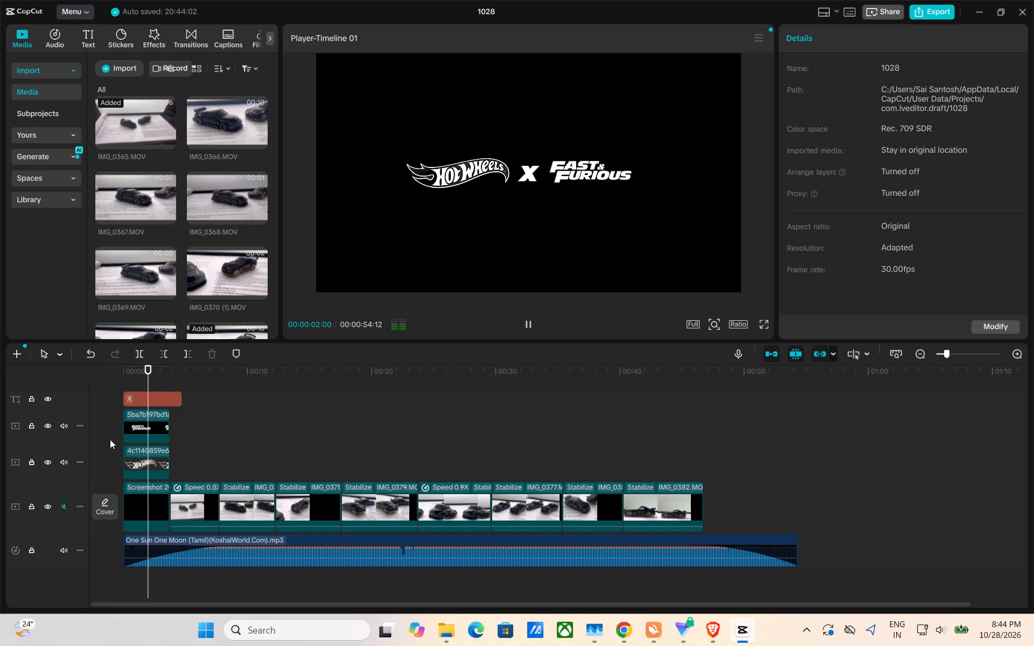
pyautogui.press('space')
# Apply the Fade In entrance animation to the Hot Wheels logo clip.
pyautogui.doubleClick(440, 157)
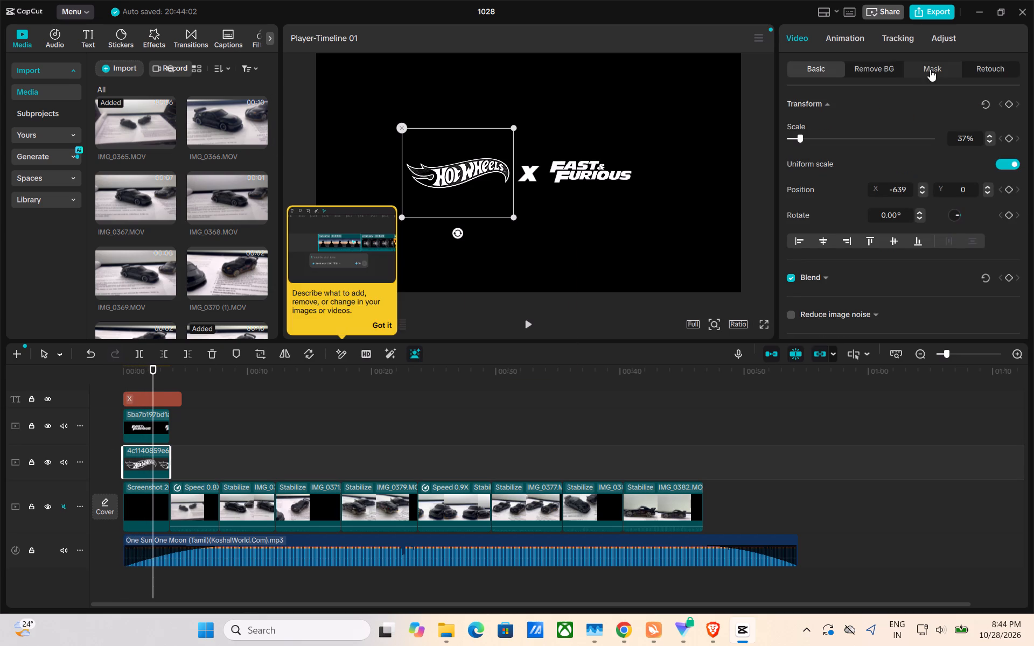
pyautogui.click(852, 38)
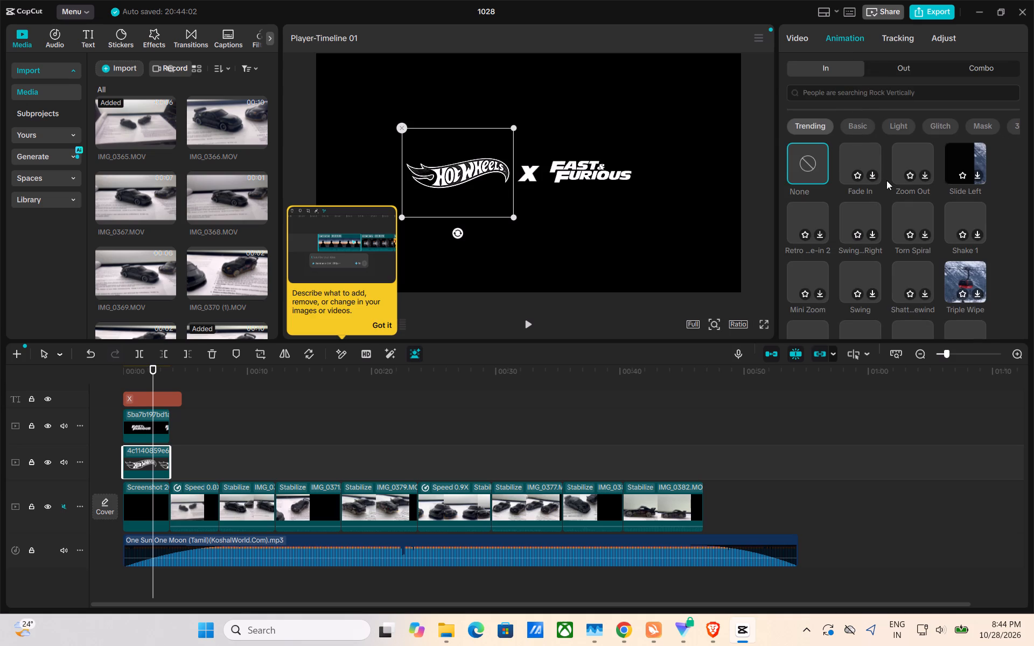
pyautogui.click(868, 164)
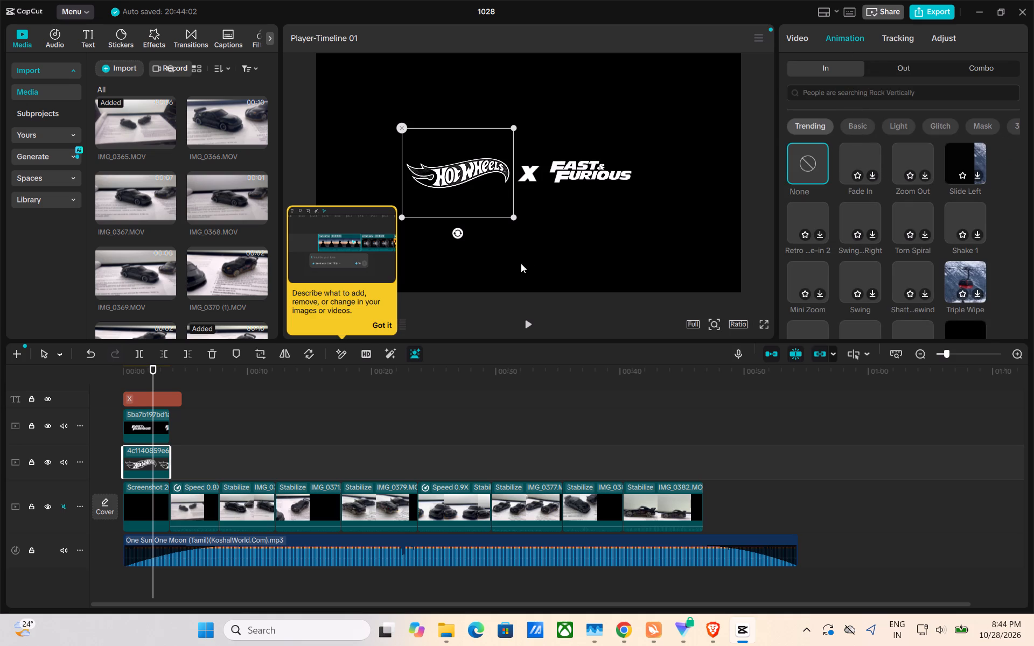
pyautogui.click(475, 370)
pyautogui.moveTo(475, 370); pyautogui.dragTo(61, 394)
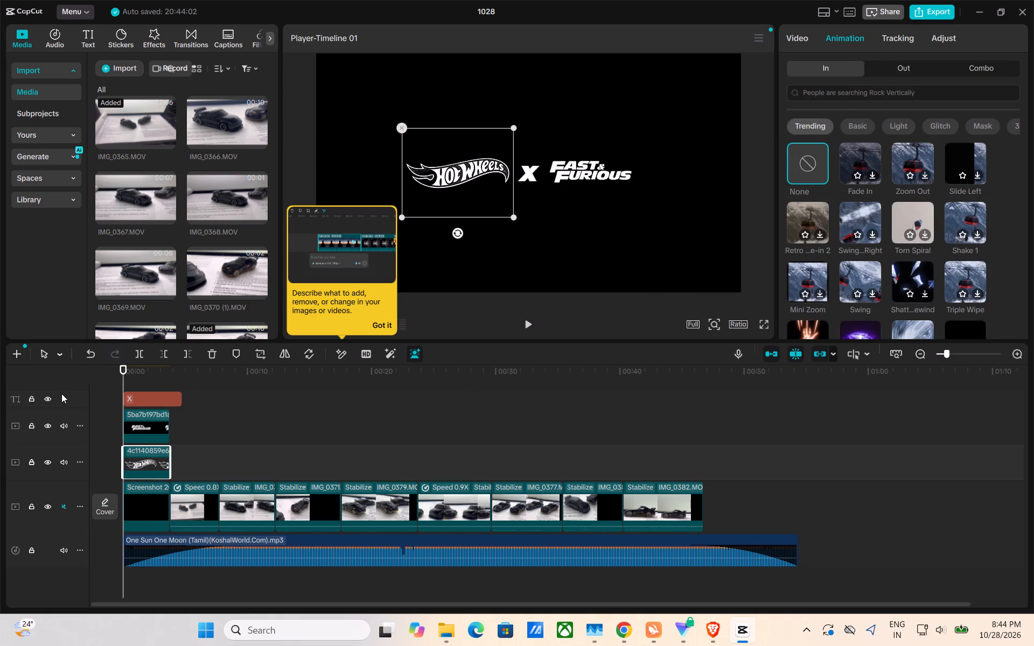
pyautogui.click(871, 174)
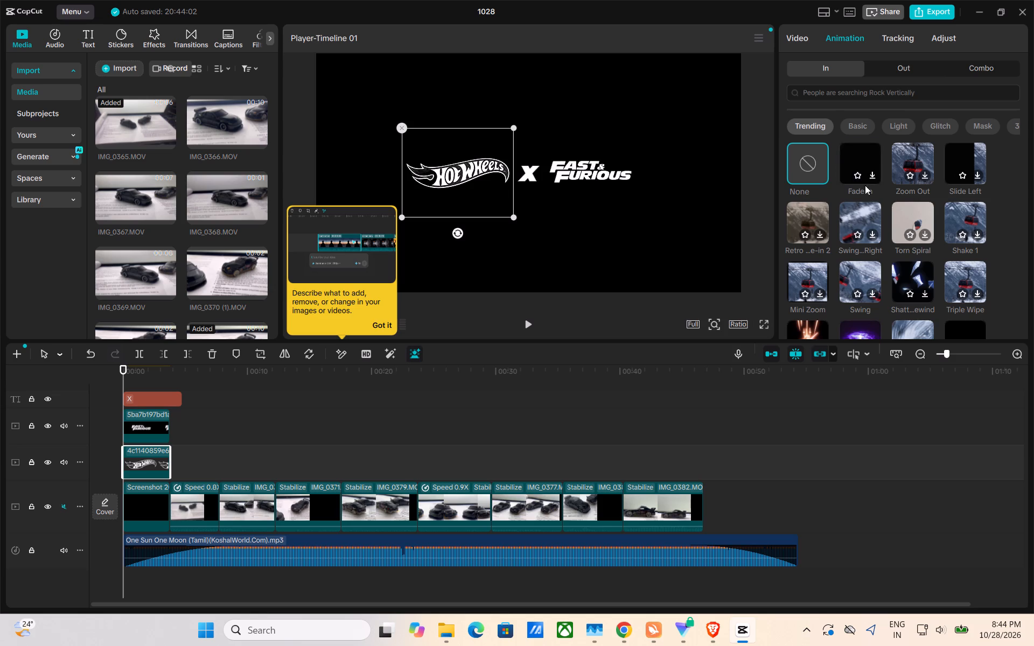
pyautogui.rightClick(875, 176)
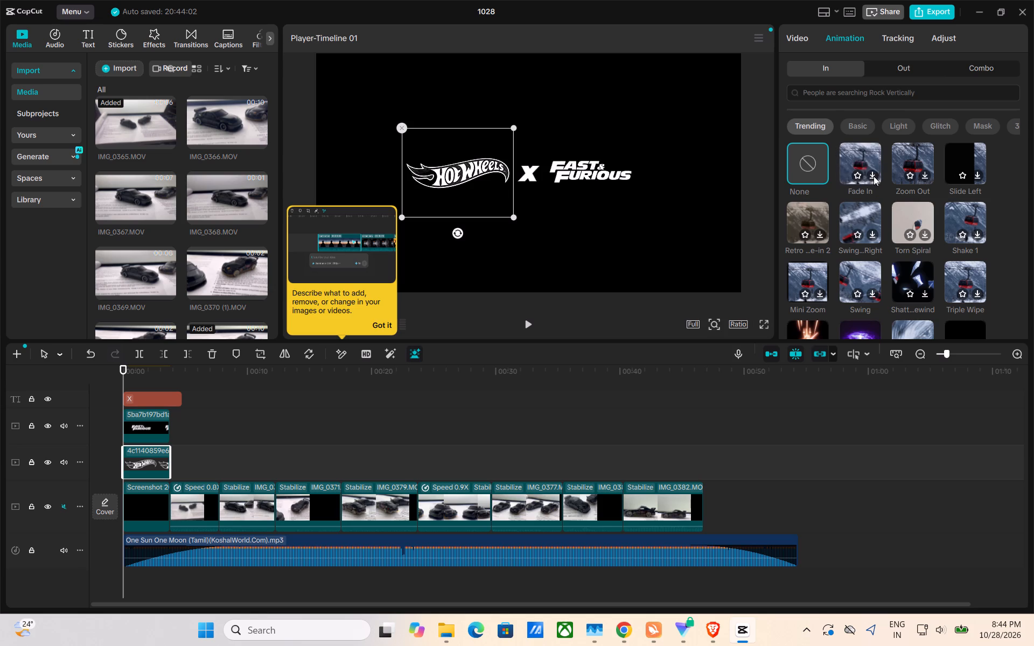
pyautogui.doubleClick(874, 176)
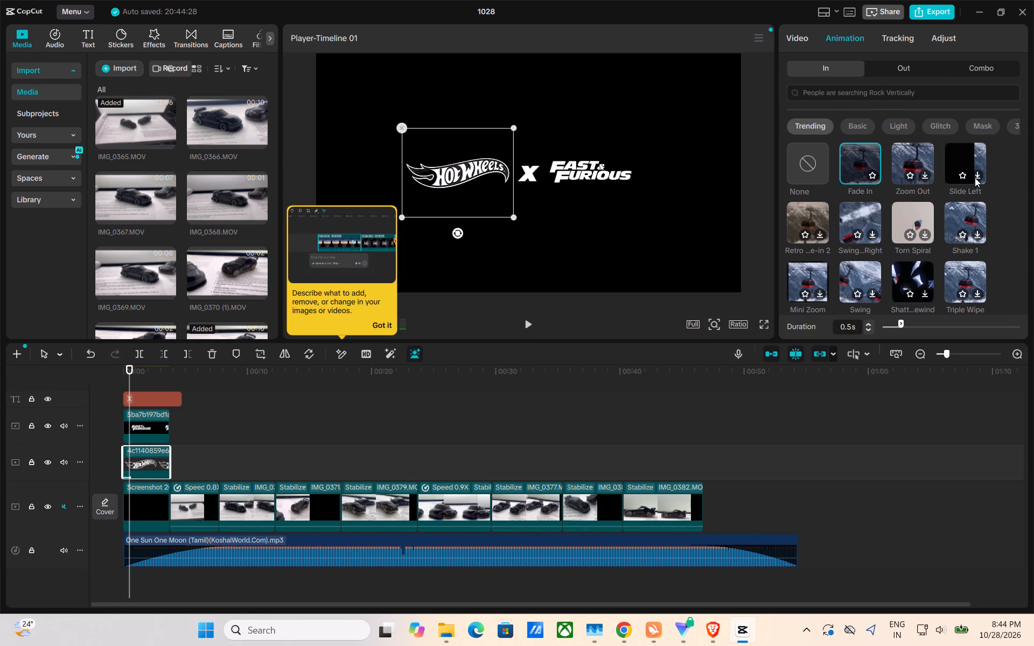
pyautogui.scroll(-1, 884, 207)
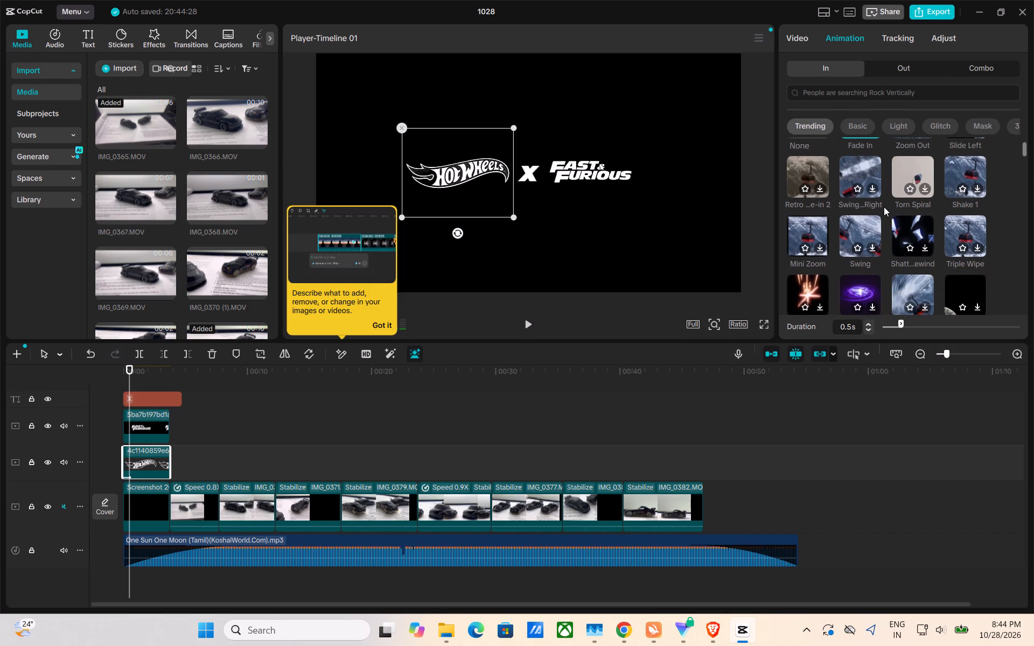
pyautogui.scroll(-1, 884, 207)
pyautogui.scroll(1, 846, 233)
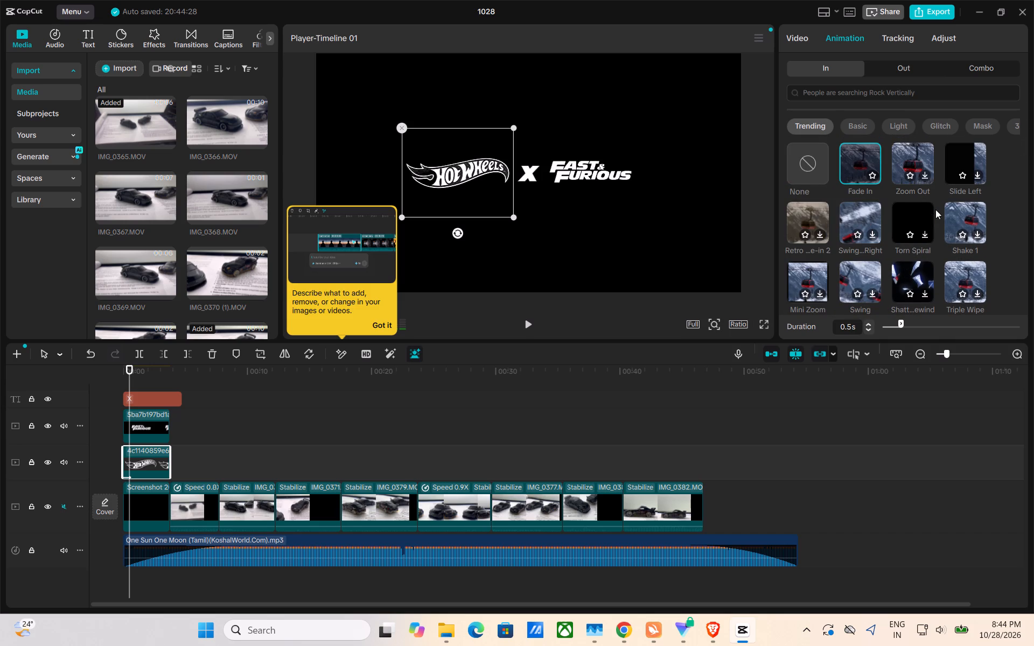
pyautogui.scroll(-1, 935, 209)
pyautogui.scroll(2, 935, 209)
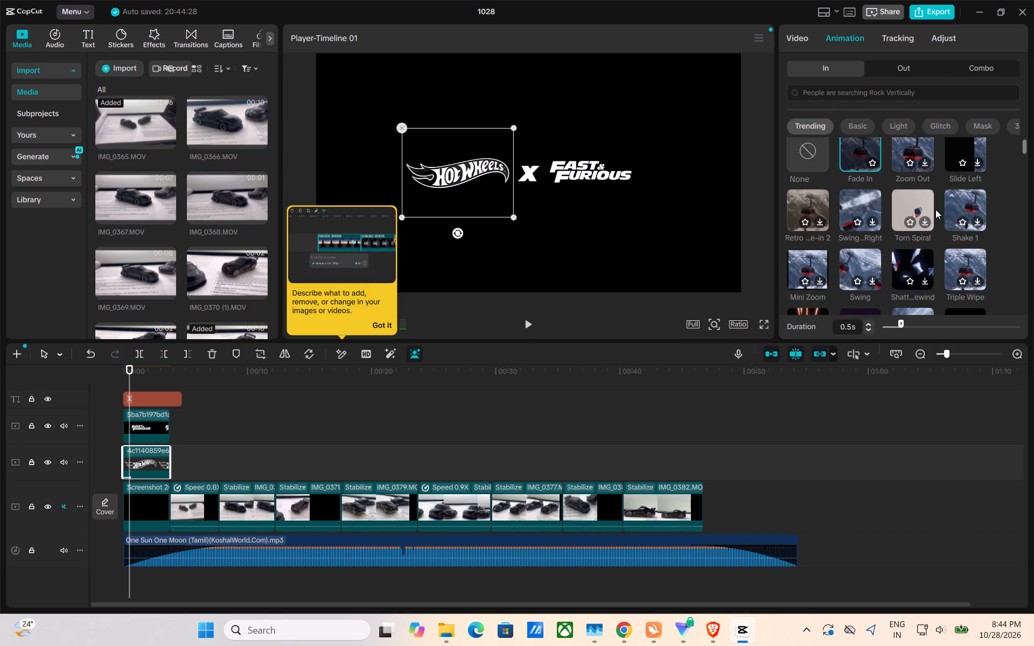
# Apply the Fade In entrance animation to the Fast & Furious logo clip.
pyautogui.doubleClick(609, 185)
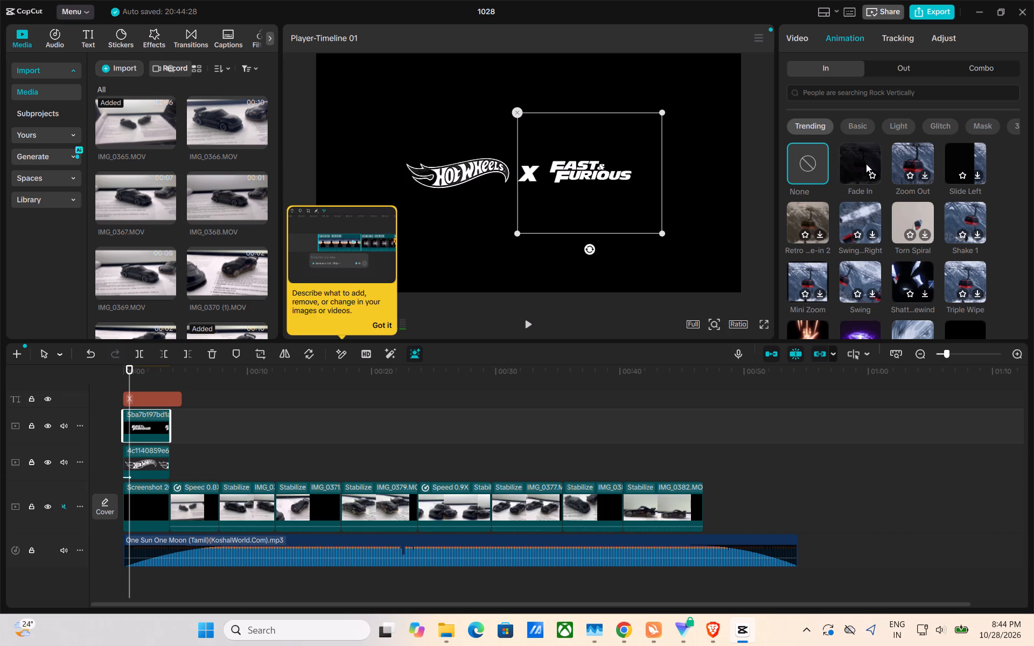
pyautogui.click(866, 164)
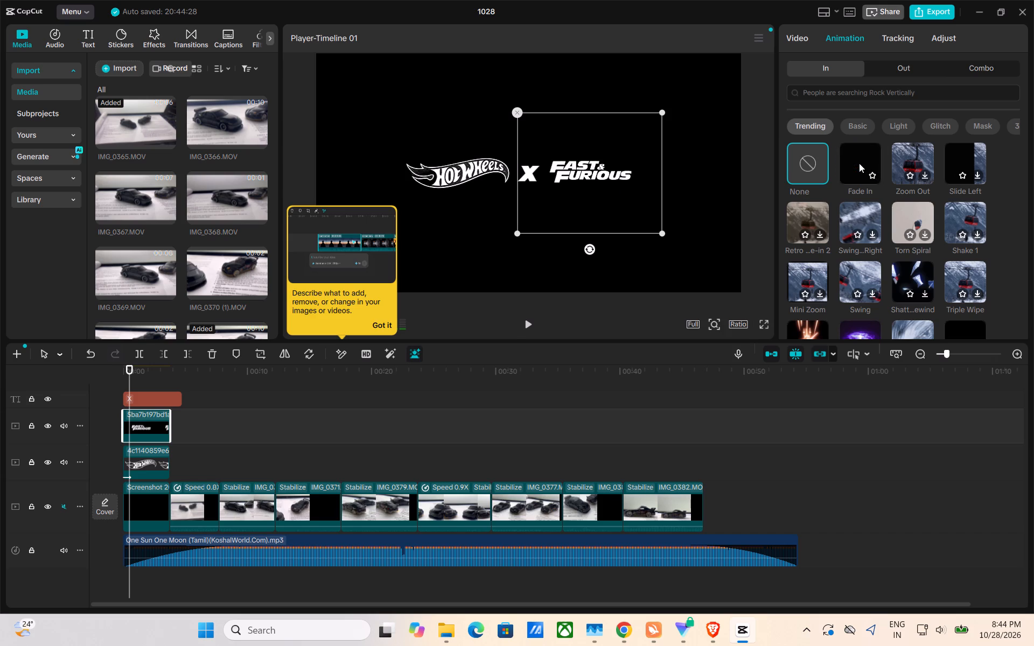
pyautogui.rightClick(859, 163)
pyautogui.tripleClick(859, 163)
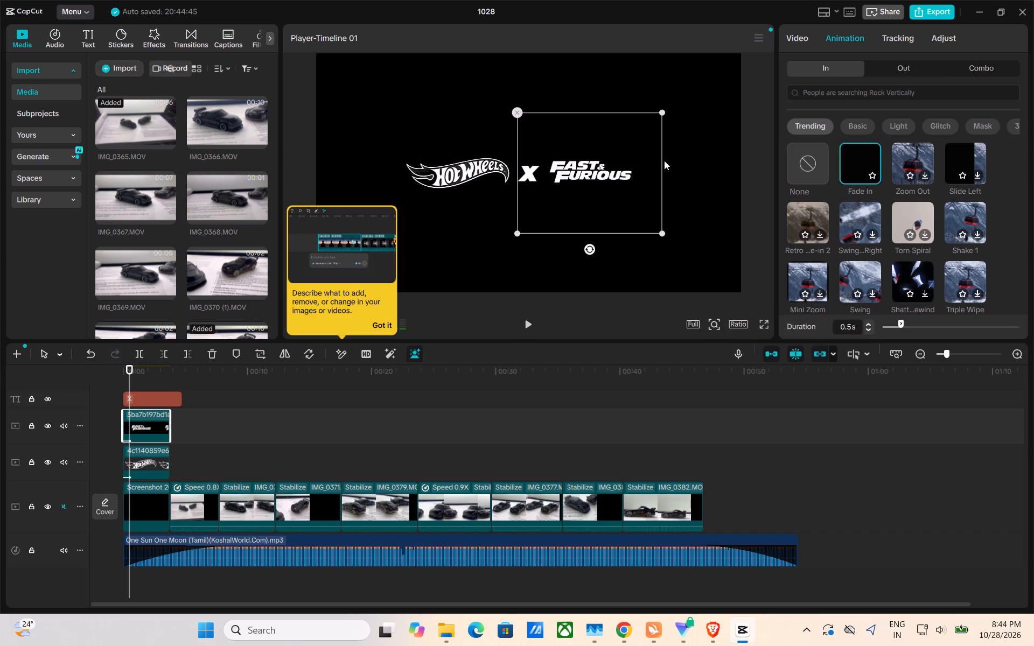
# Browse the available entrance animations for the "X" text between the logos.
pyautogui.doubleClick(522, 174)
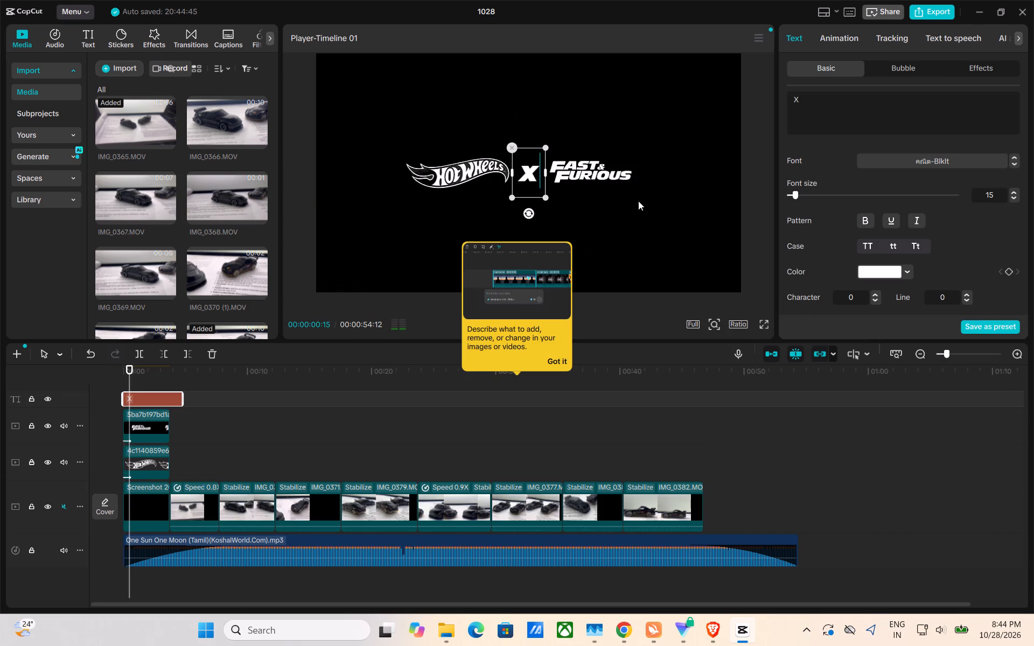
pyautogui.click(843, 40)
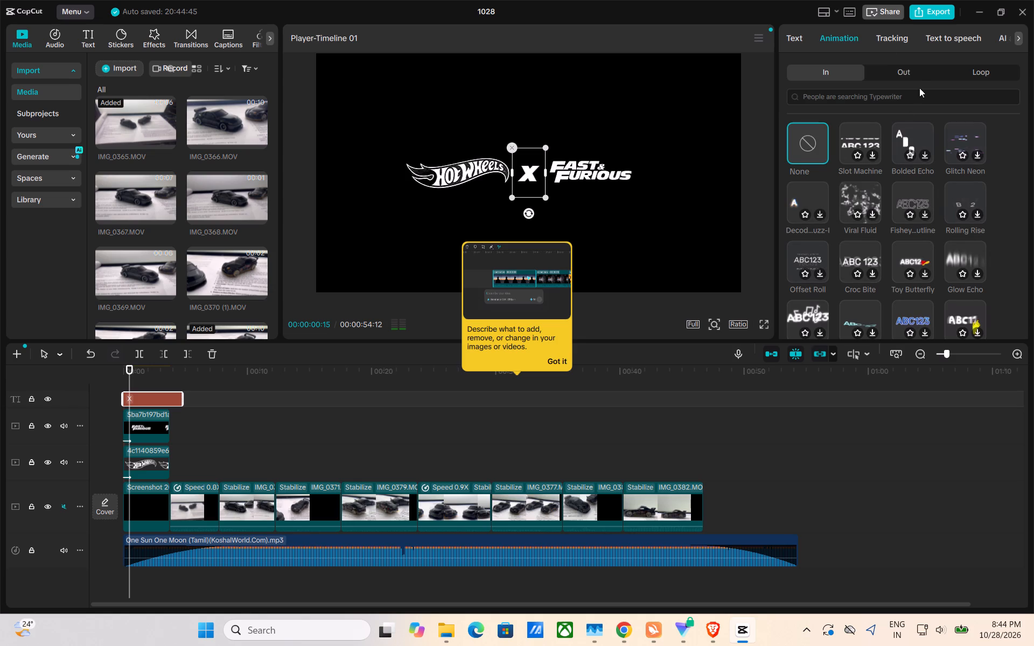
pyautogui.click(889, 45)
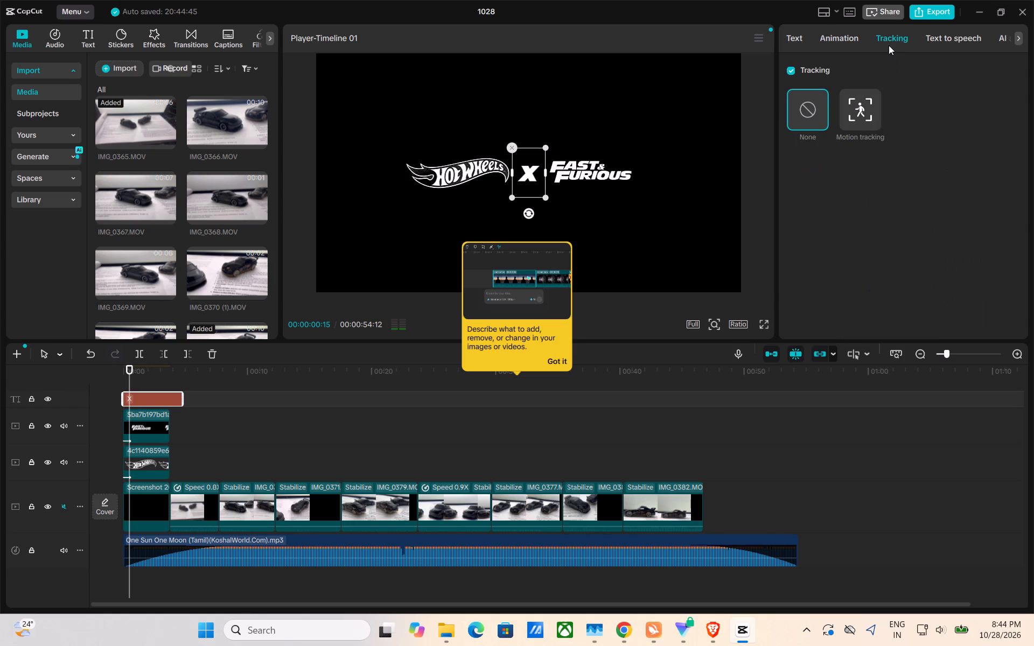
pyautogui.click(928, 34)
pyautogui.click(846, 35)
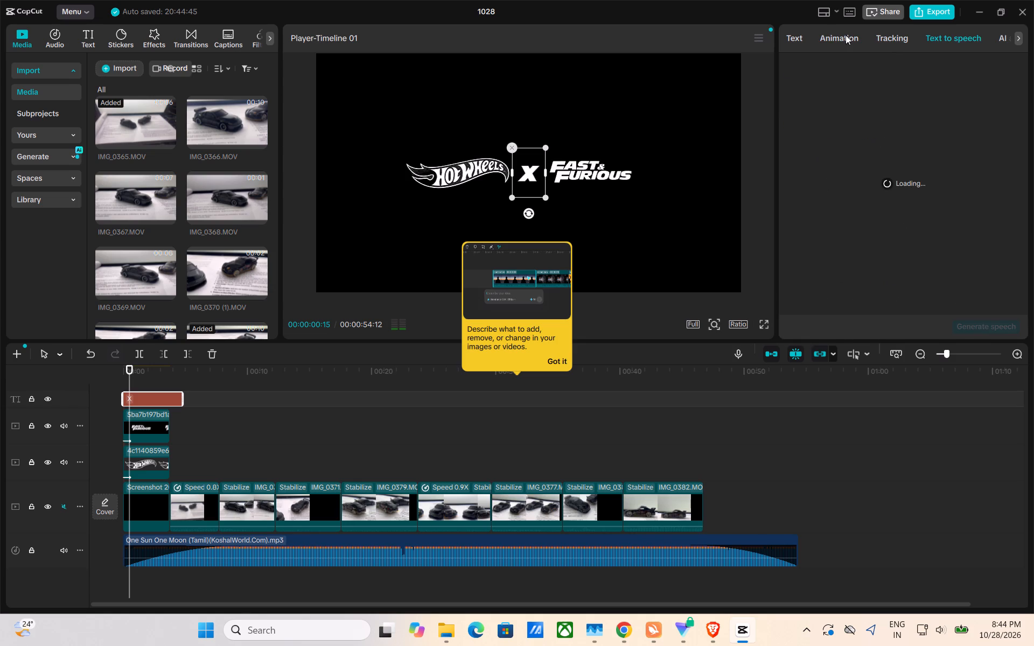
pyautogui.scroll(-1, 935, 170)
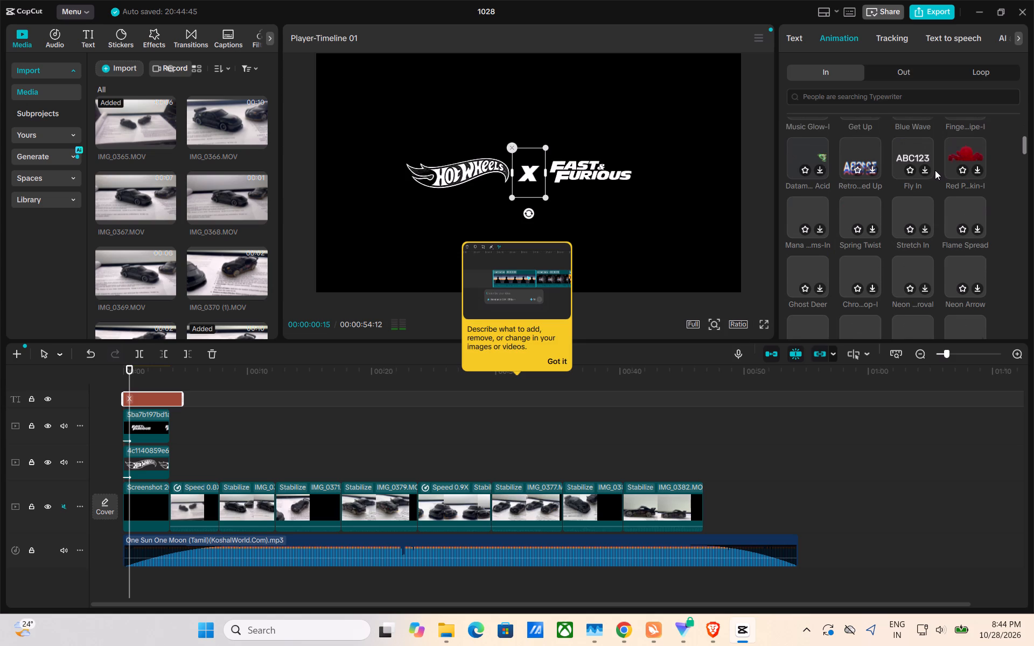
pyautogui.scroll(-2, 935, 170)
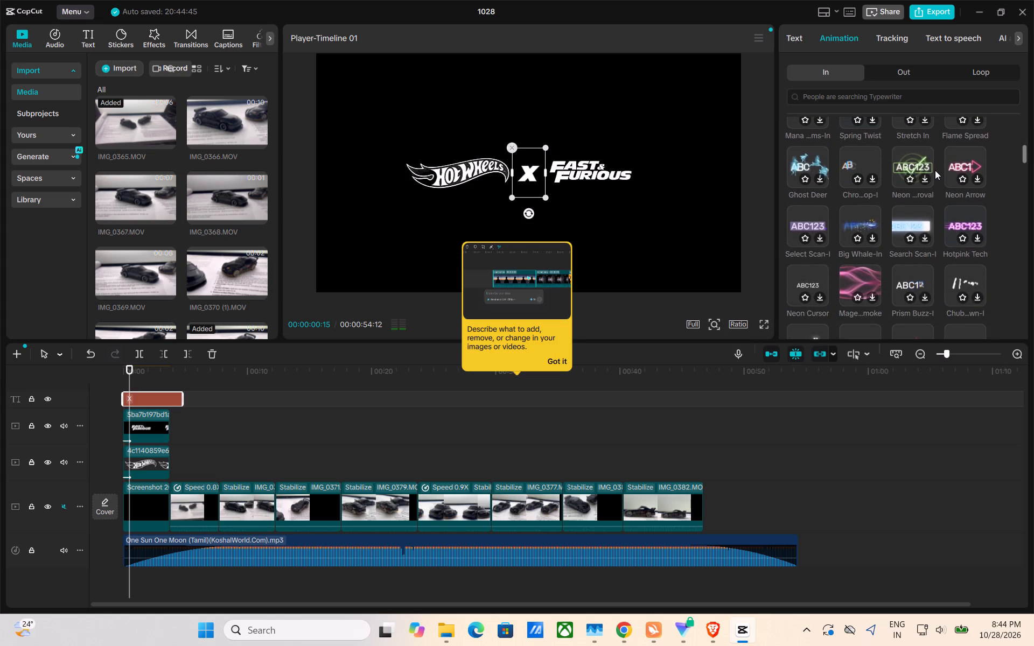
pyautogui.scroll(-4, 935, 170)
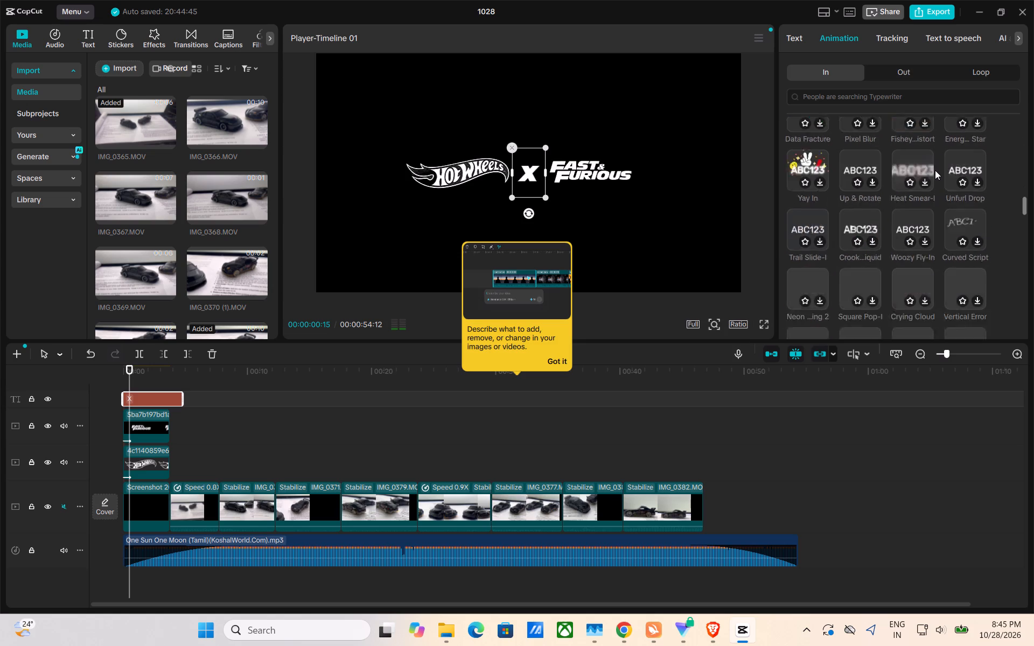
pyautogui.scroll(-8, 935, 170)
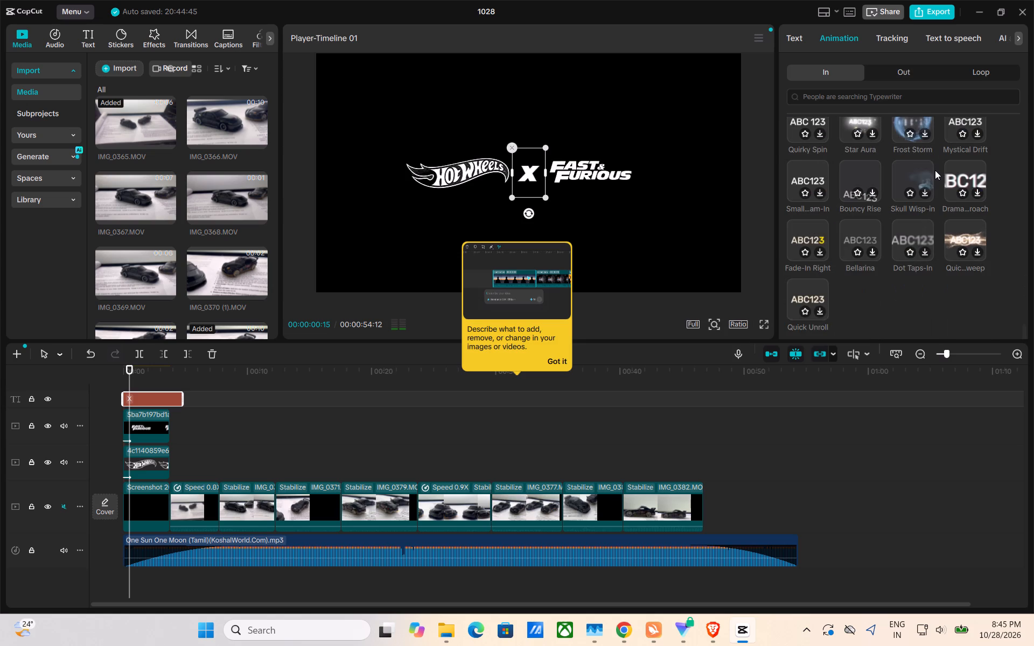
pyautogui.scroll(20, 935, 170)
pyautogui.scroll(1, 935, 170)
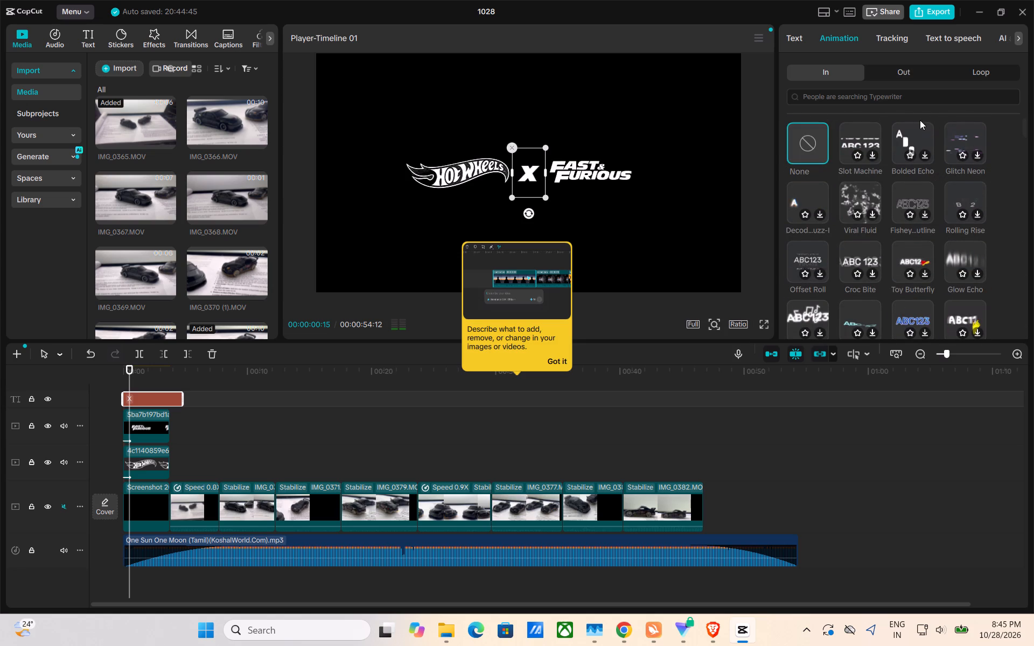
# Play the opening title repeatedly from the start of the timeline to review the logo animations with sound.
pyautogui.click(665, 174)
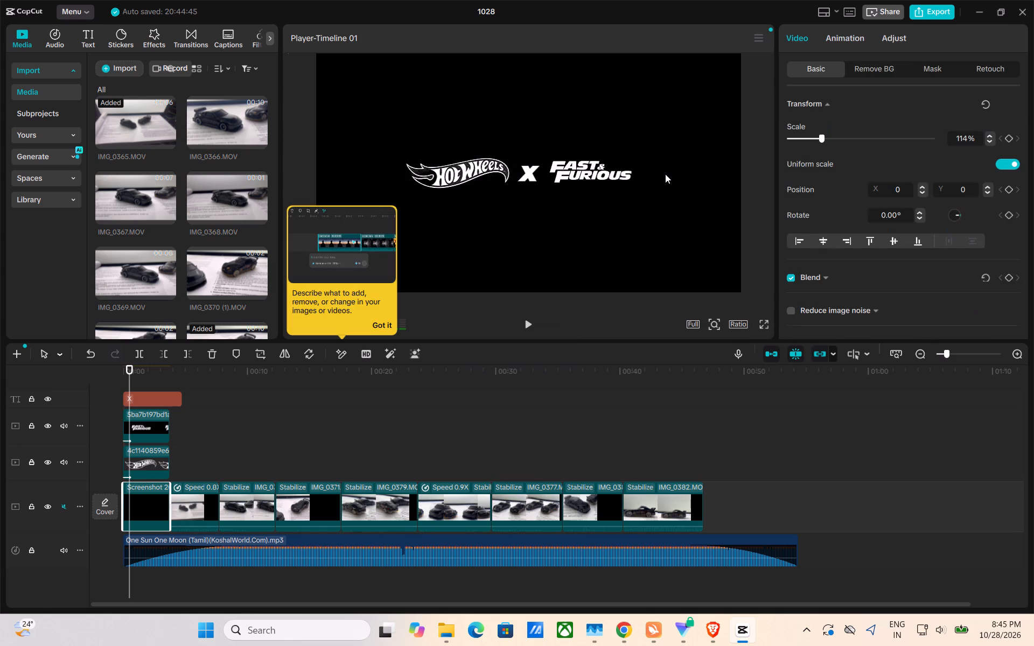
pyautogui.doubleClick(331, 421)
pyautogui.moveTo(331, 421); pyautogui.dragTo(66, 437)
pyautogui.press('space')
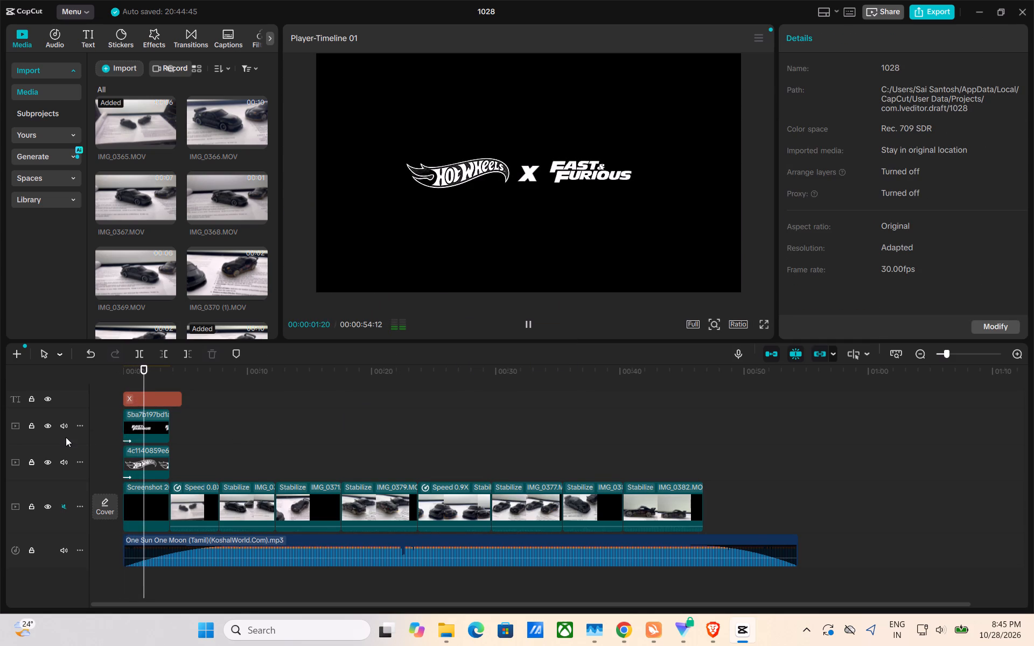
pyautogui.press('space')
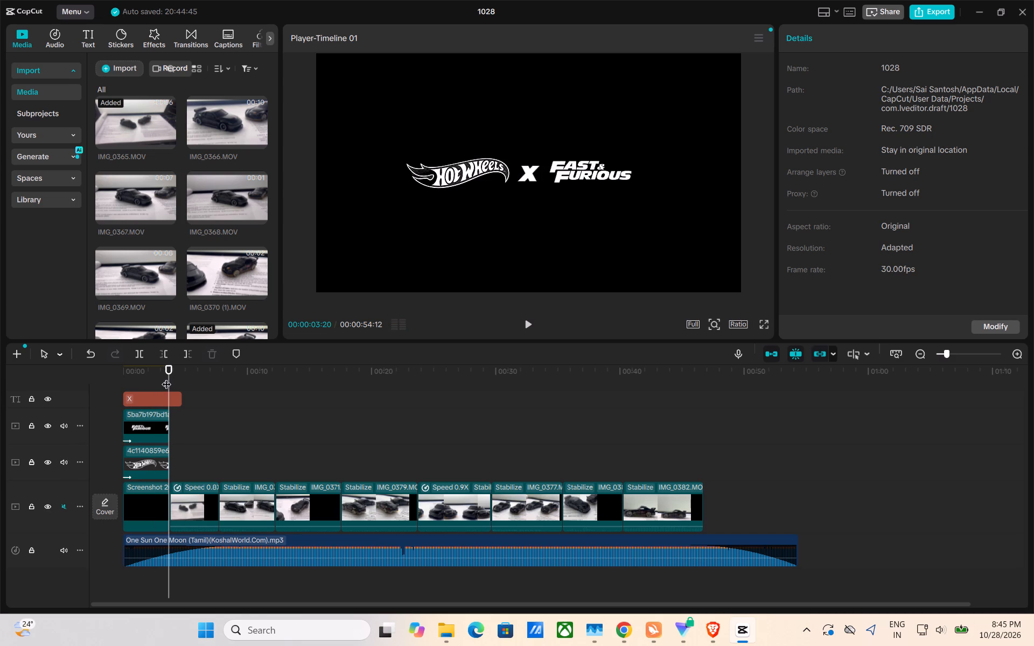
pyautogui.moveTo(166, 377); pyautogui.dragTo(0, 399)
pyautogui.press('space')
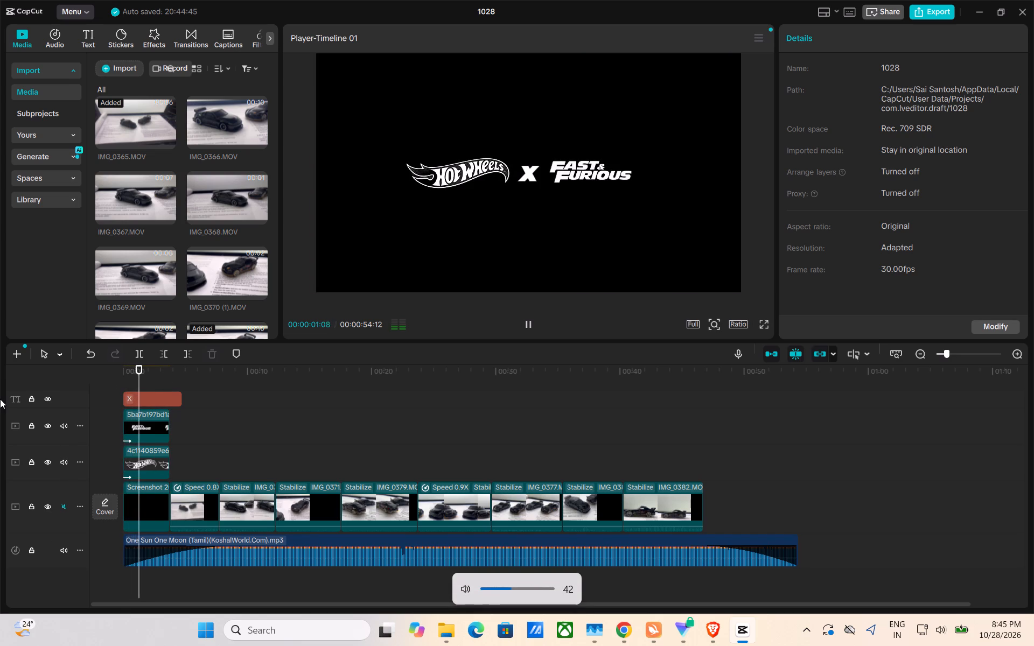
pyautogui.press('space')
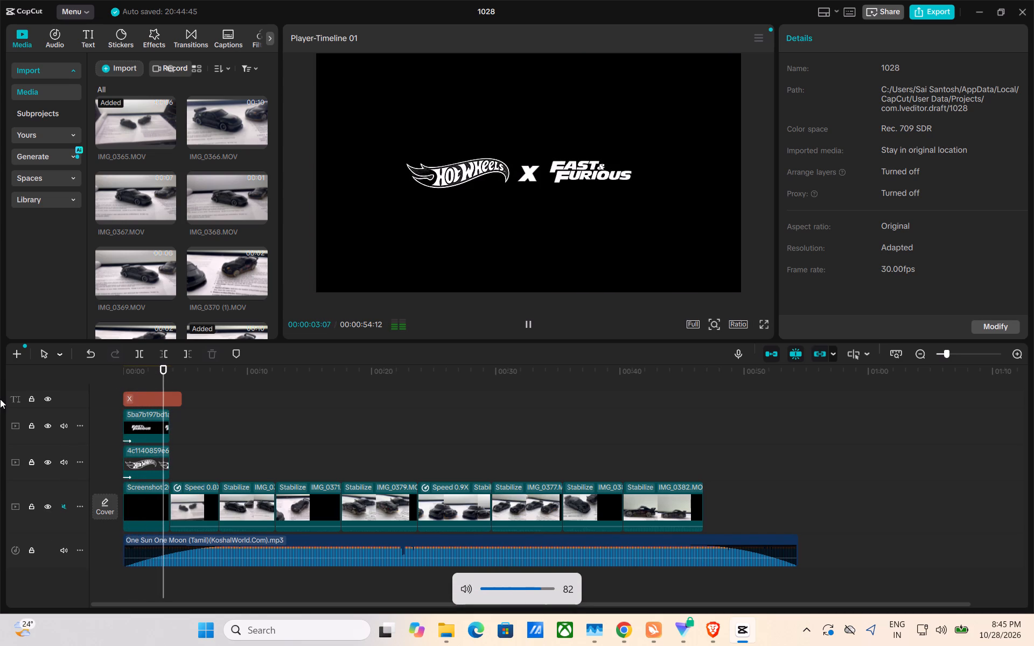
pyautogui.moveTo(162, 373); pyautogui.dragTo(117, 374)
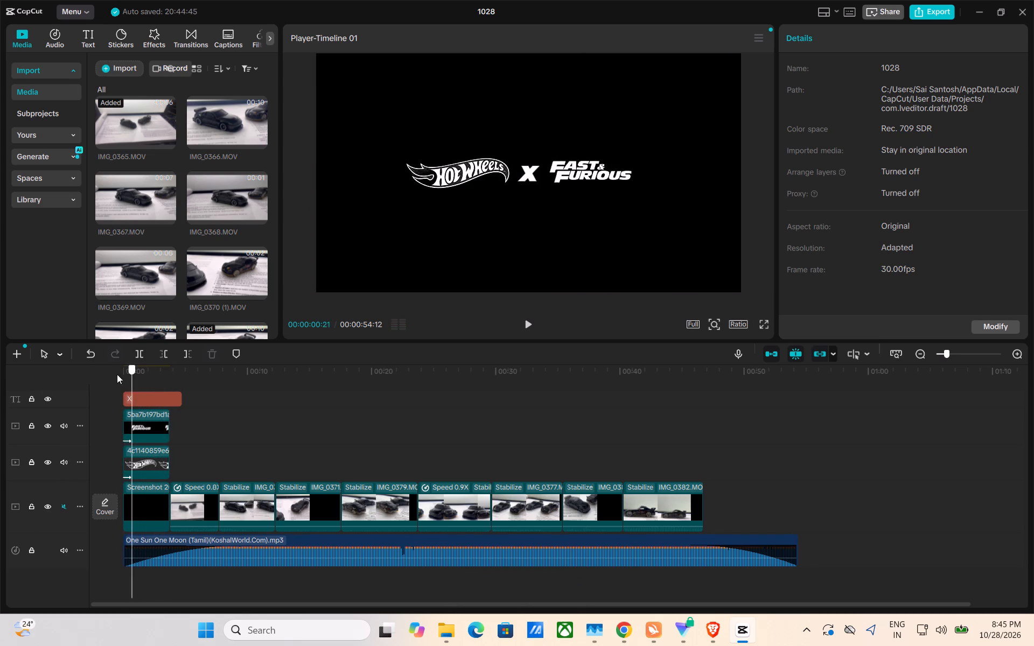
pyautogui.moveTo(117, 374); pyautogui.dragTo(23, 385)
pyautogui.press('space')
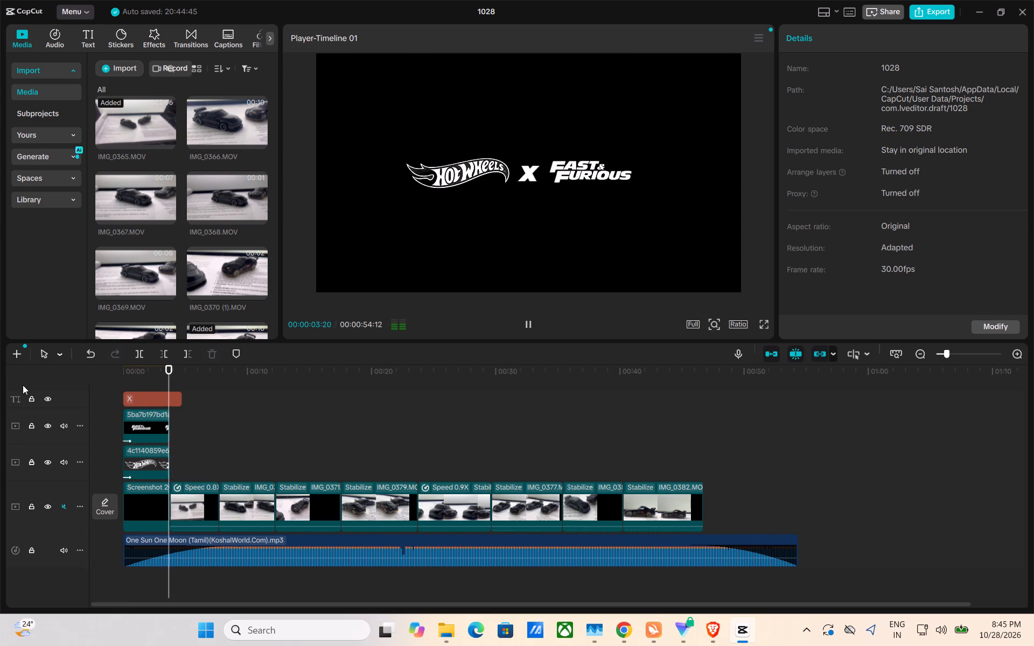
pyautogui.press('space')
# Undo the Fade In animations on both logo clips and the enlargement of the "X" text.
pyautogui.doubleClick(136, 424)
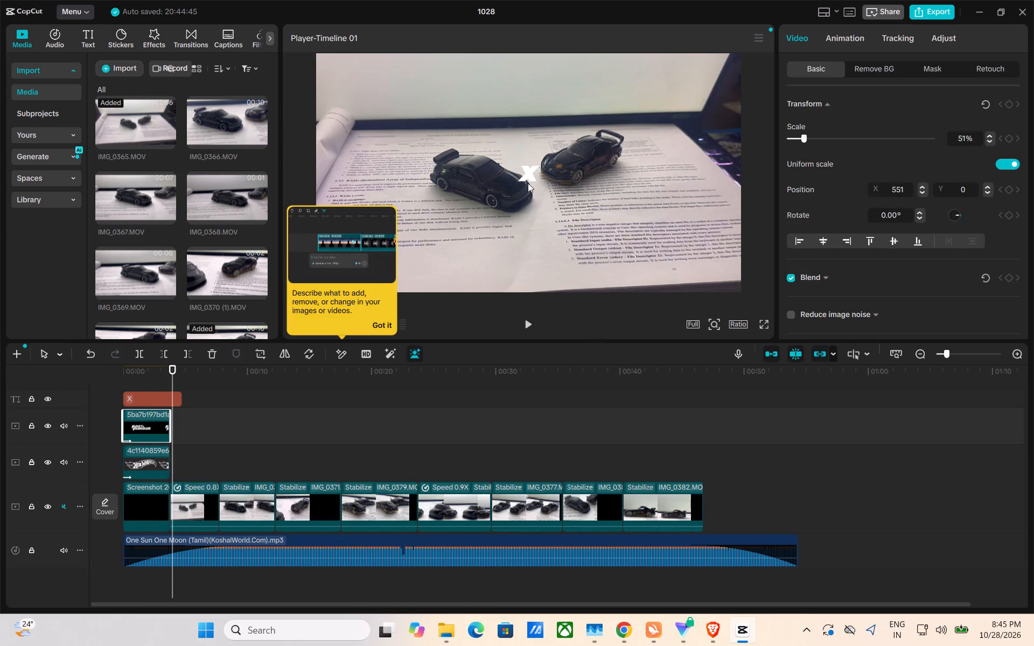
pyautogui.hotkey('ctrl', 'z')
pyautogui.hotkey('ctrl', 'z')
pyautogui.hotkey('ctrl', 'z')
# Examine the available entrance animations for the Hot Wheels logo clip.
pyautogui.click(149, 477)
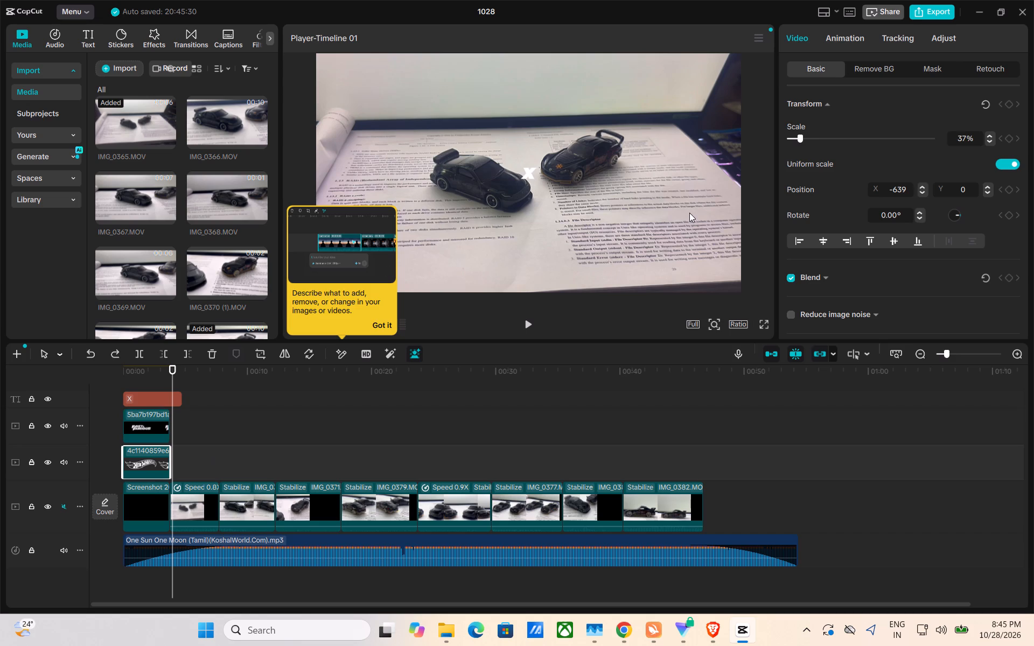
pyautogui.click(843, 37)
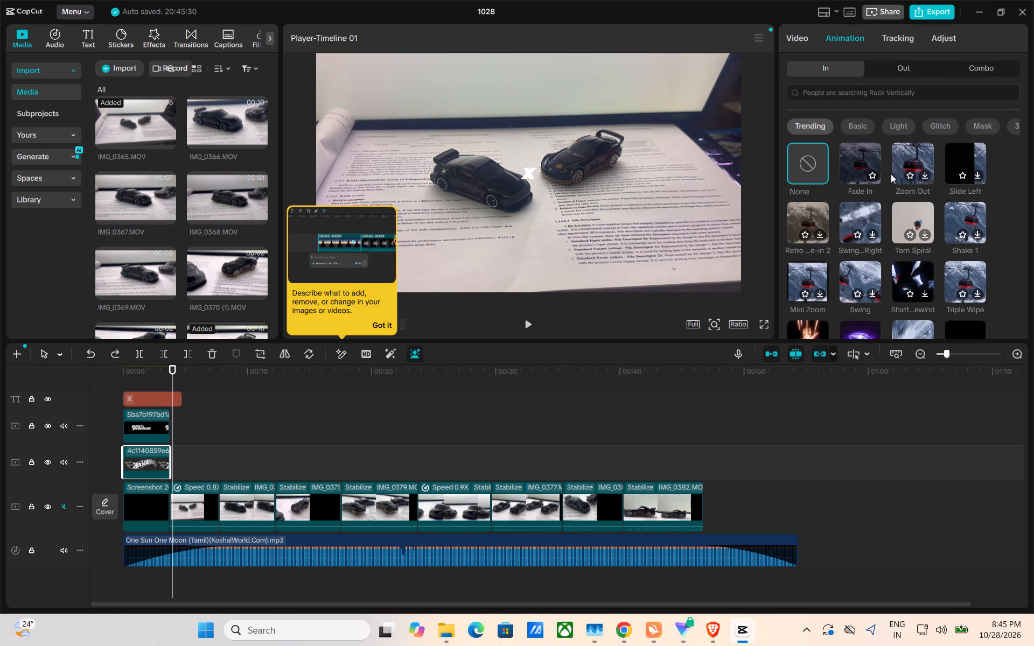
pyautogui.scroll(-1, 919, 244)
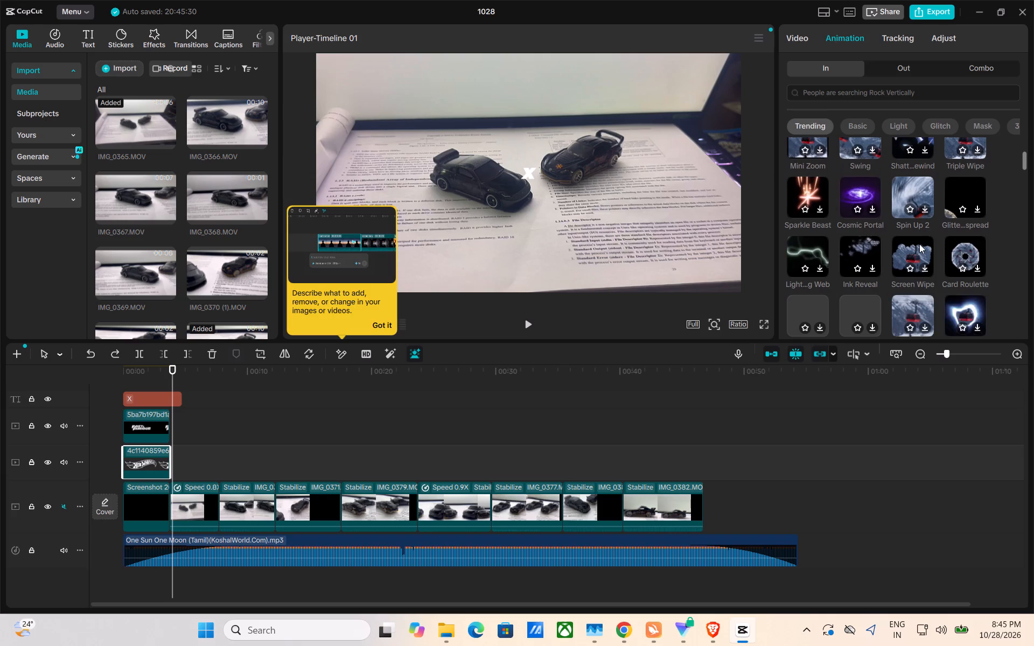
pyautogui.scroll(-2, 919, 244)
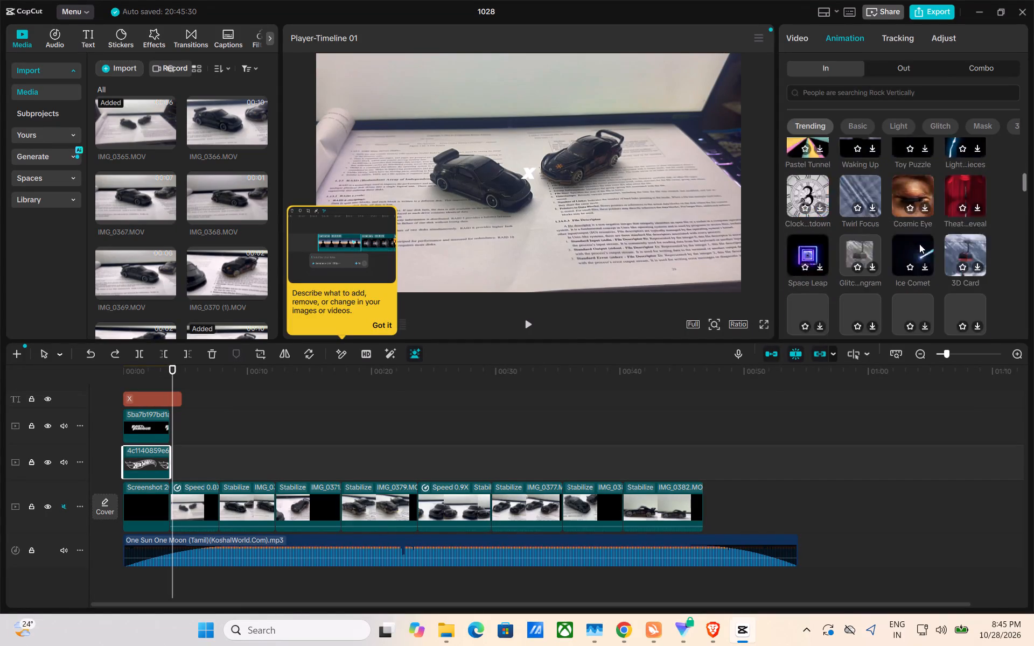
pyautogui.scroll(-2, 919, 244)
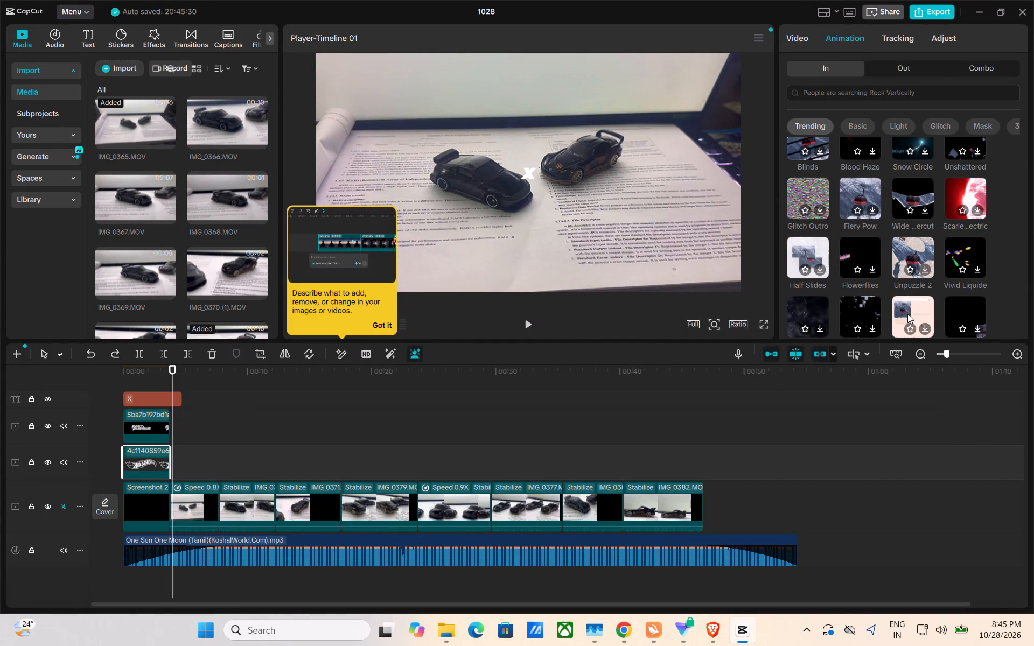
pyautogui.scroll(-2, 907, 314)
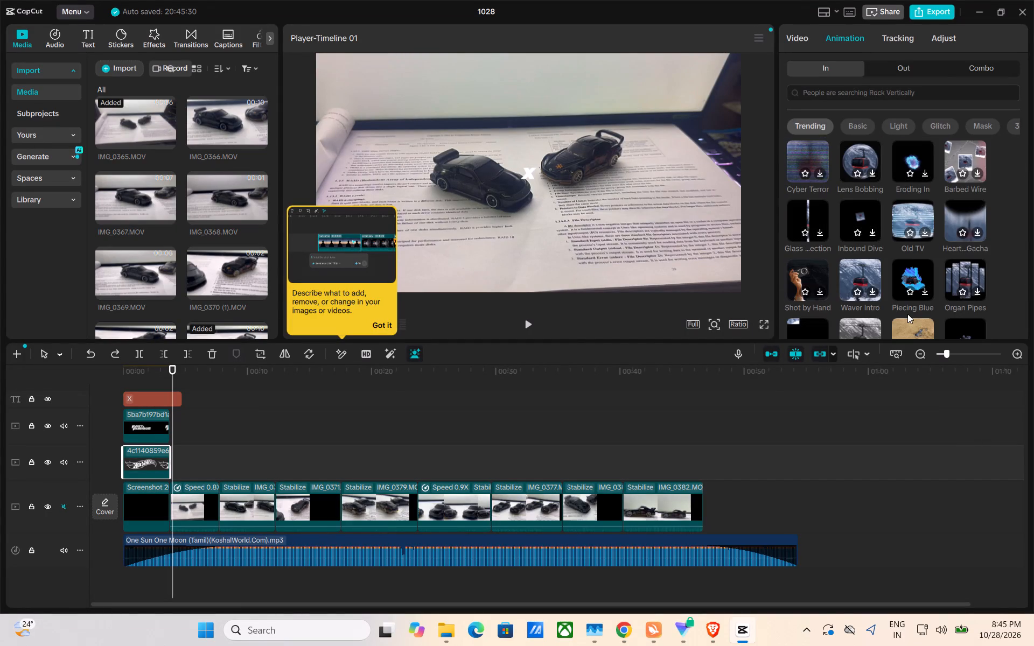
pyautogui.scroll(4, 907, 314)
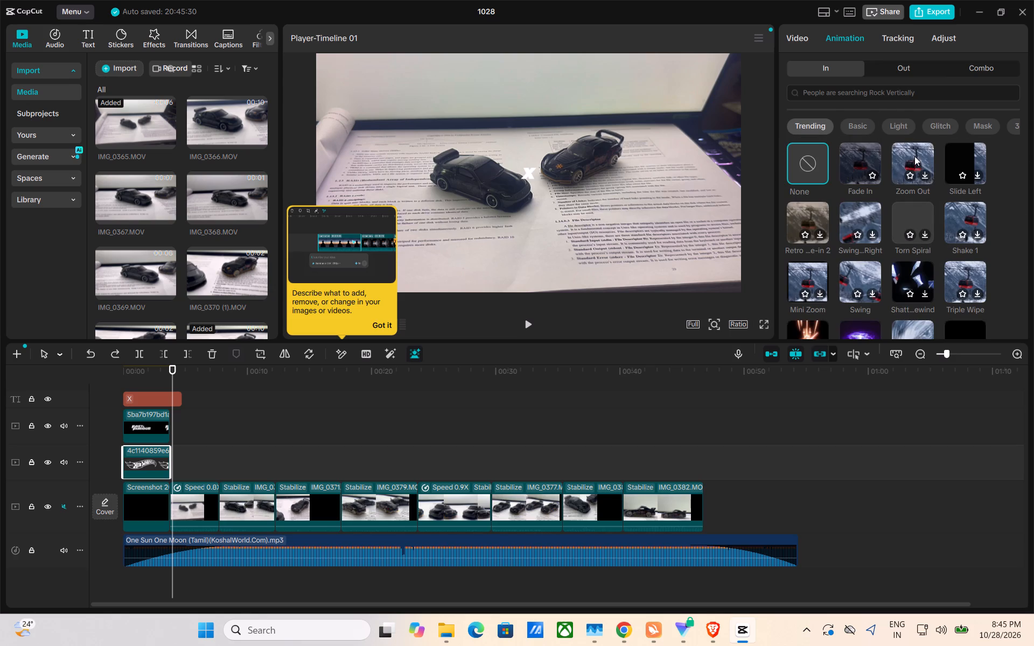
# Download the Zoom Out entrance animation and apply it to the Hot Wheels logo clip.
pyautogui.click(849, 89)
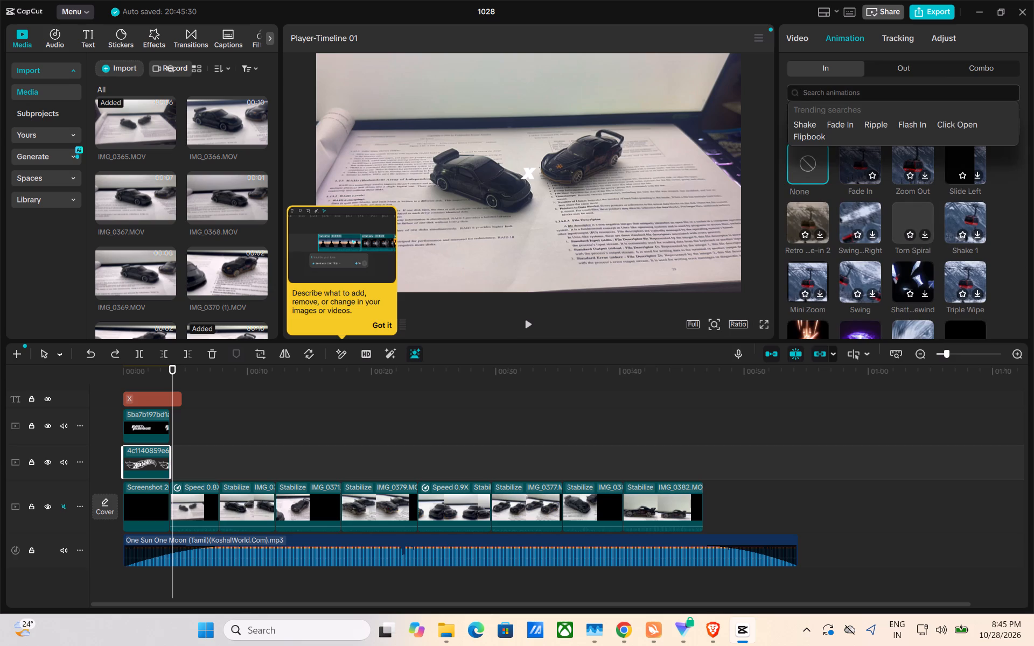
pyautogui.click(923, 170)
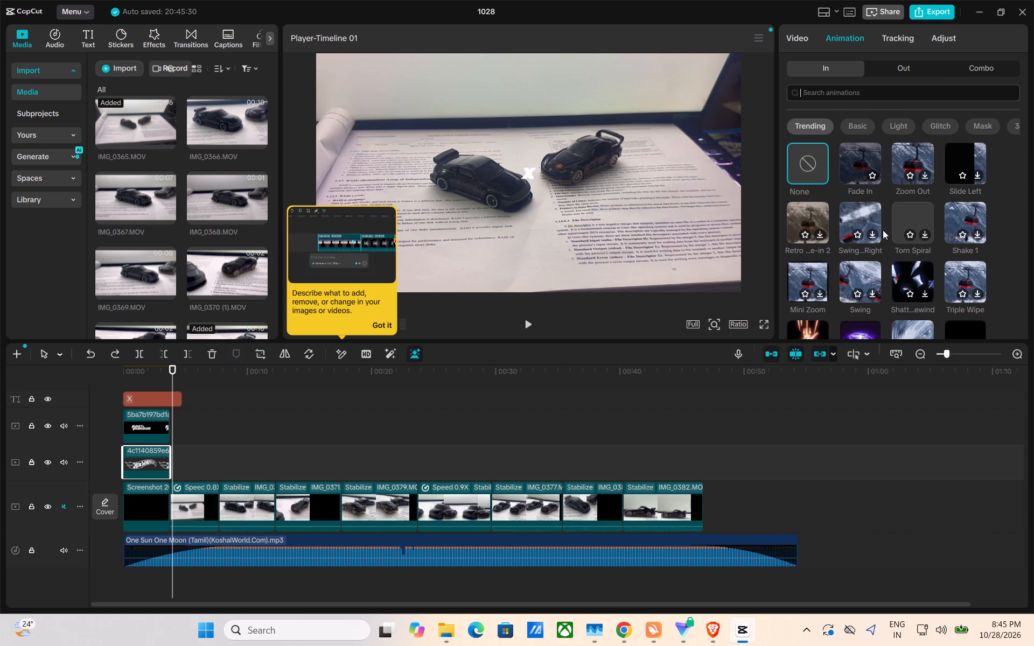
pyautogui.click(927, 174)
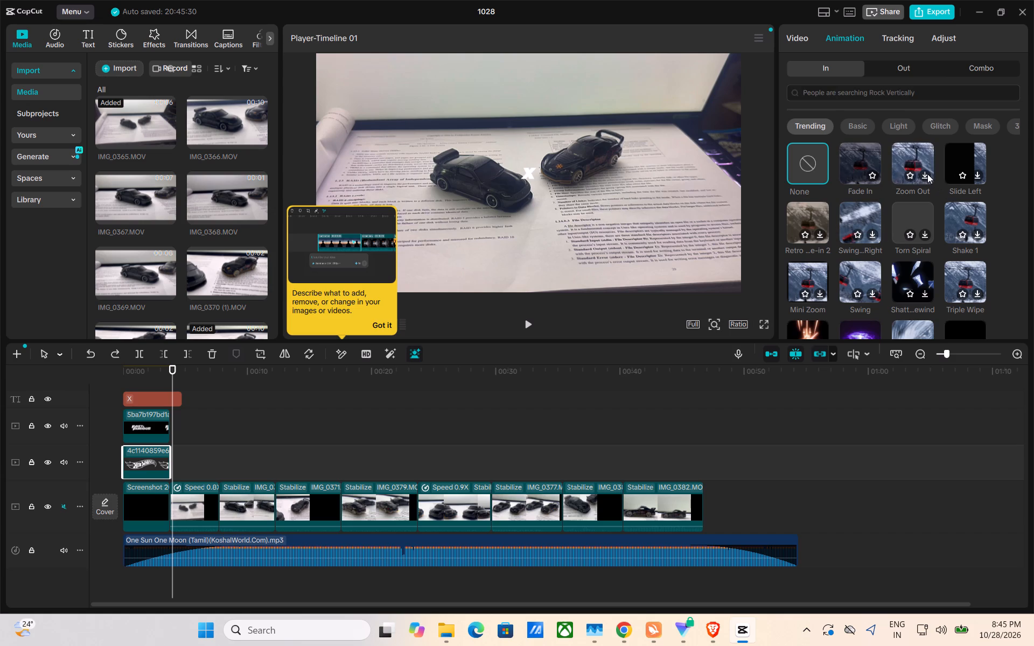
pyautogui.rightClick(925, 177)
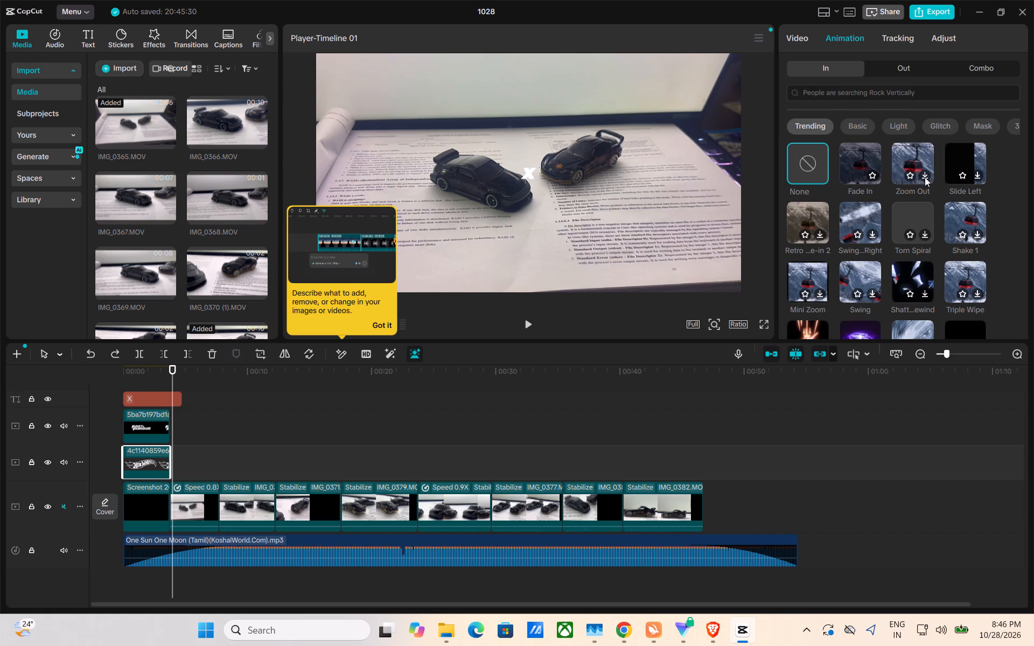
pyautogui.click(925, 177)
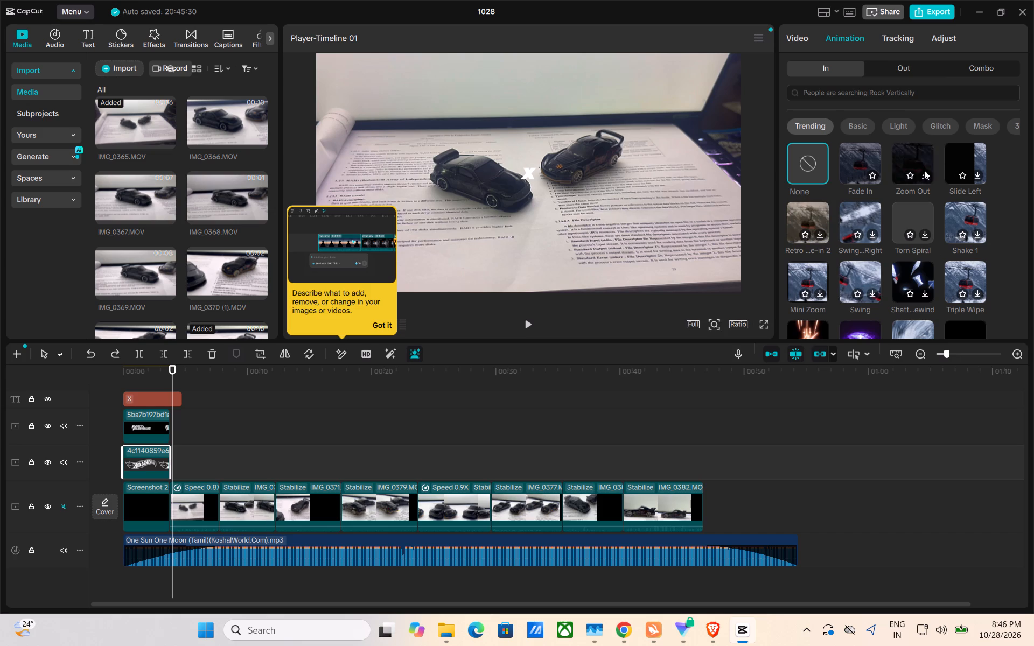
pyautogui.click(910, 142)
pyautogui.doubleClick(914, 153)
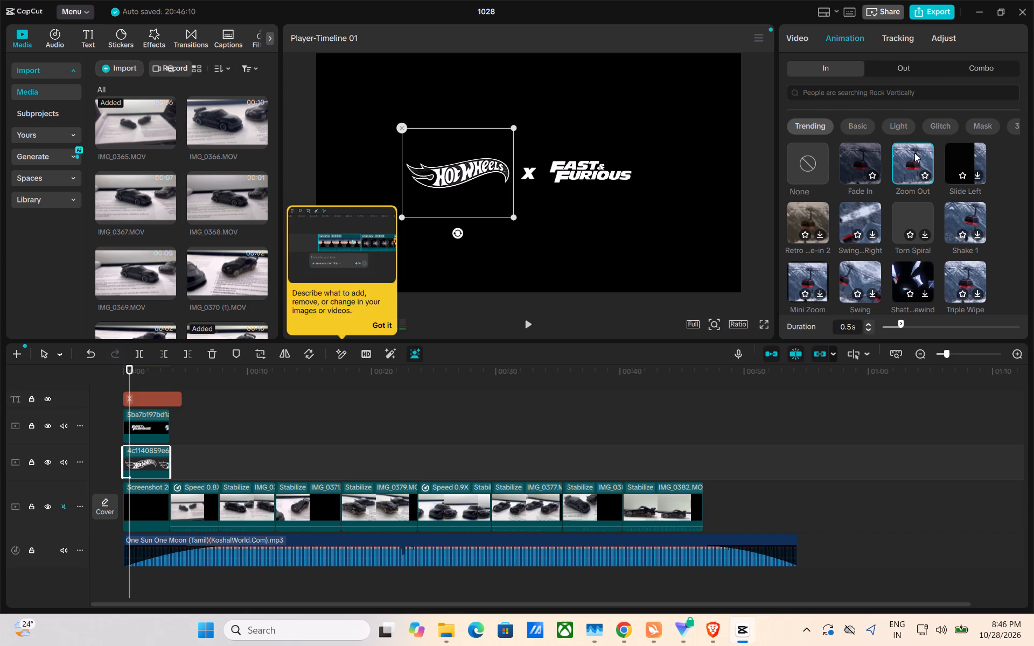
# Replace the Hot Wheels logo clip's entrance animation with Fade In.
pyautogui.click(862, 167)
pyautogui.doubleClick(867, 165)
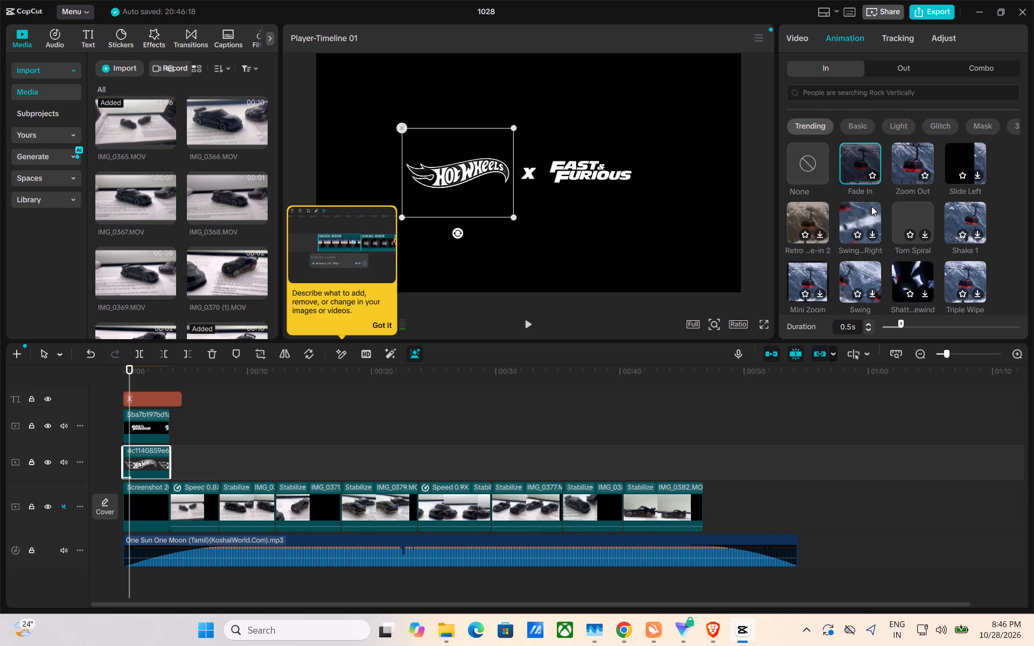
# Search the entrance animations for "fade out" and look through the matching effects.
pyautogui.scroll(-1, 871, 206)
pyautogui.scroll(2, 871, 206)
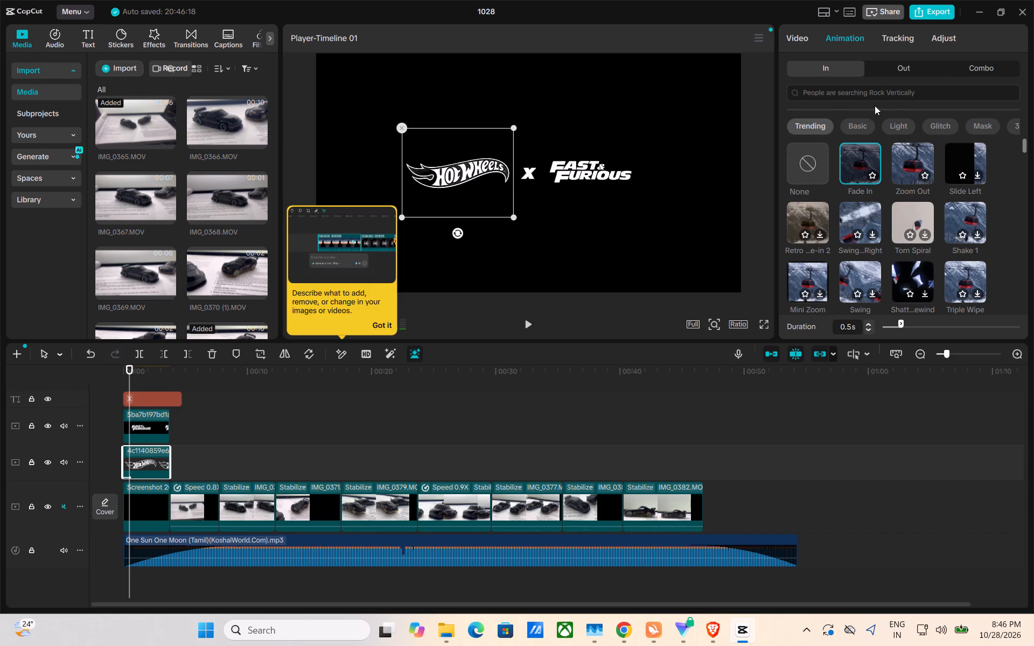
pyautogui.click(863, 94)
pyautogui.write('fade out')
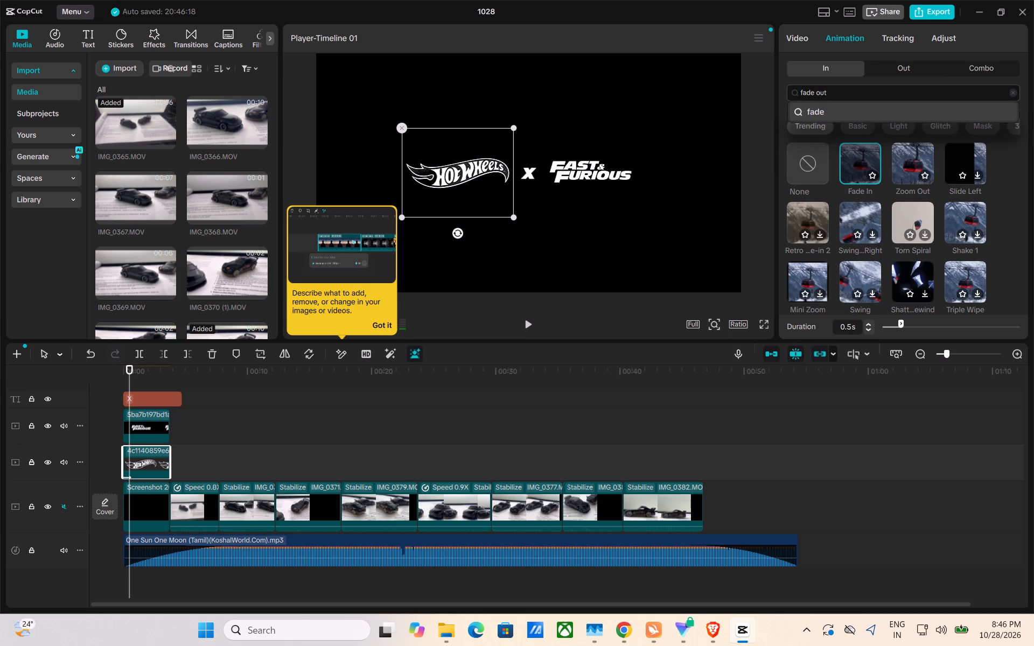
pyautogui.press('Return')
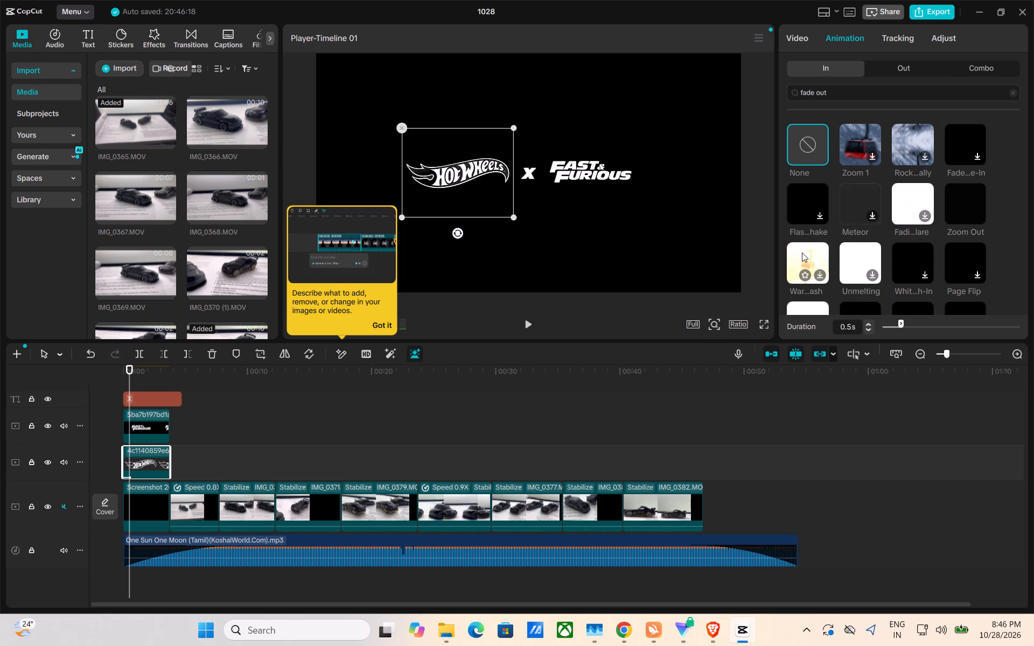
pyautogui.scroll(-2, 856, 243)
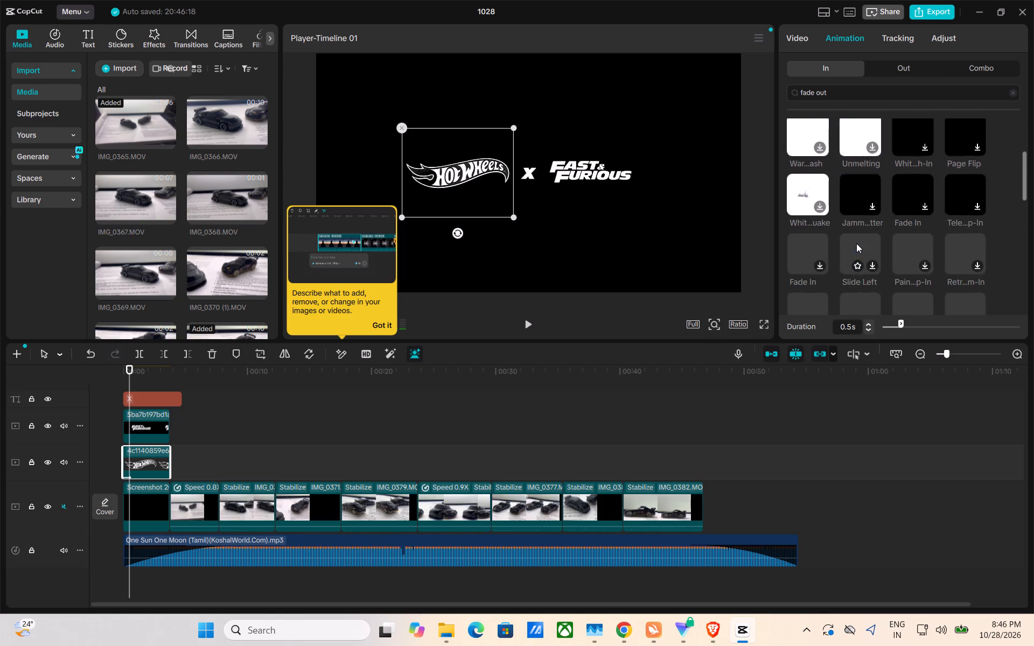
pyautogui.scroll(-2, 856, 243)
pyautogui.scroll(2, 856, 243)
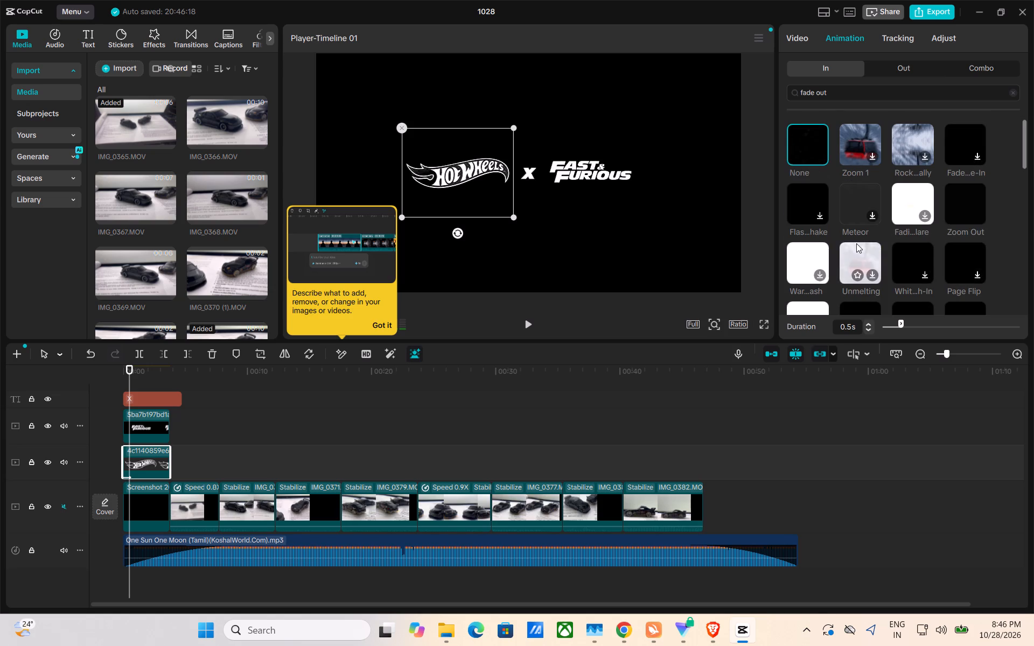
pyautogui.scroll(-2, 856, 243)
# Download the Fade Out exit animation and apply it to the Fast & Furious logo clip.
pyautogui.click(898, 65)
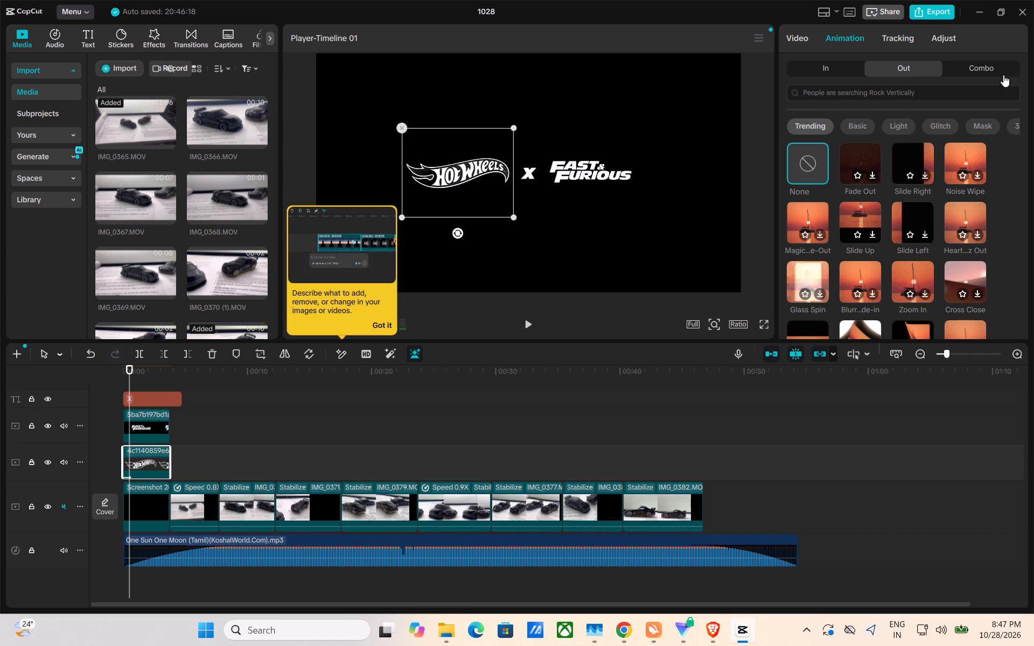
pyautogui.click(590, 156)
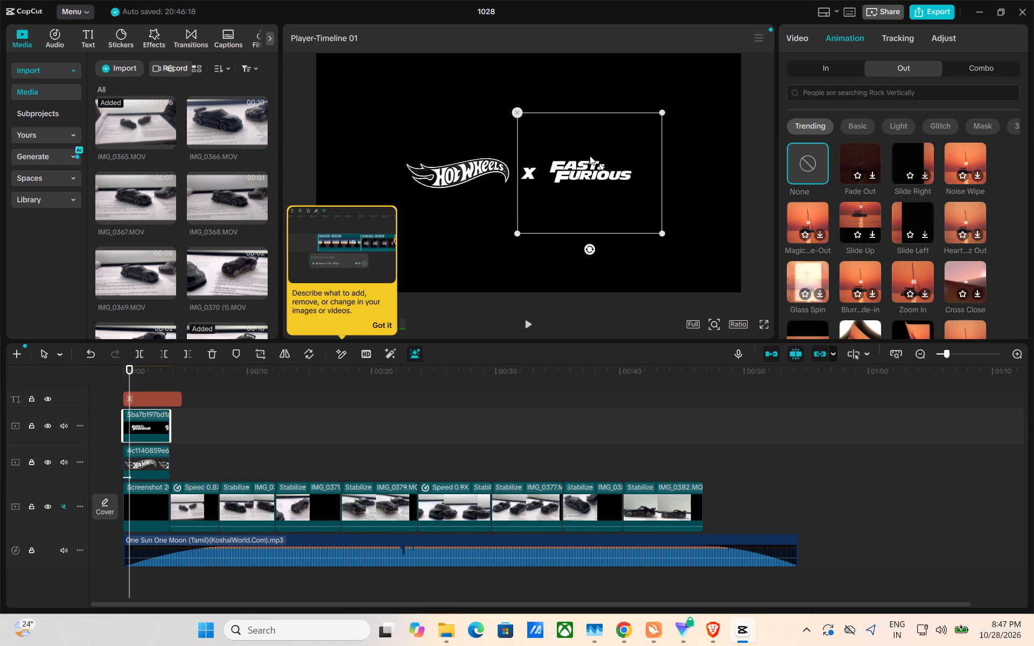
pyautogui.click(874, 177)
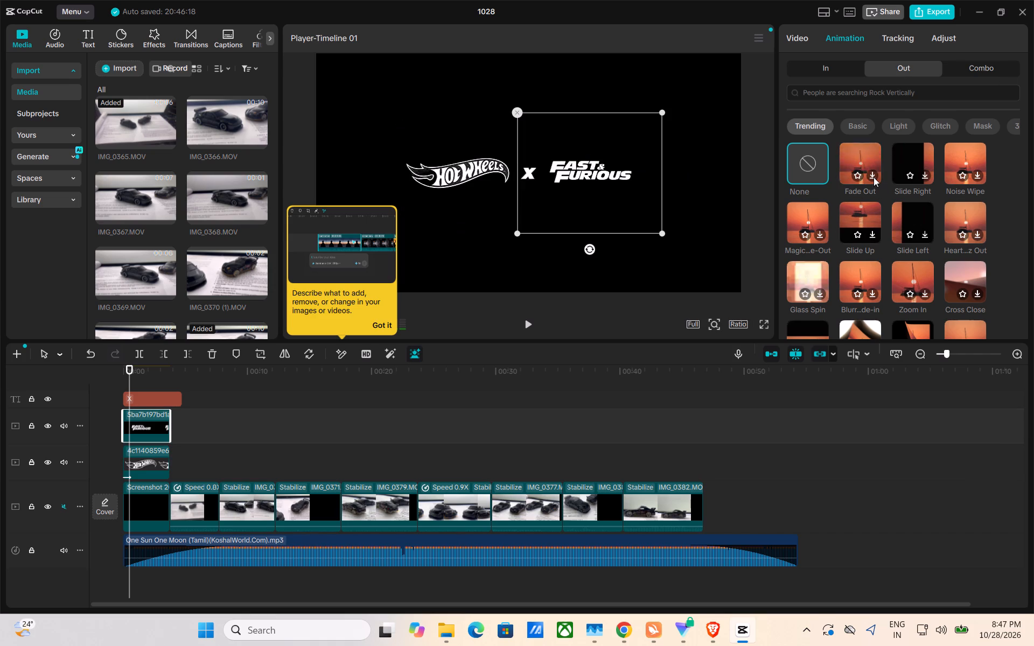
pyautogui.rightClick(874, 177)
pyautogui.click(874, 177)
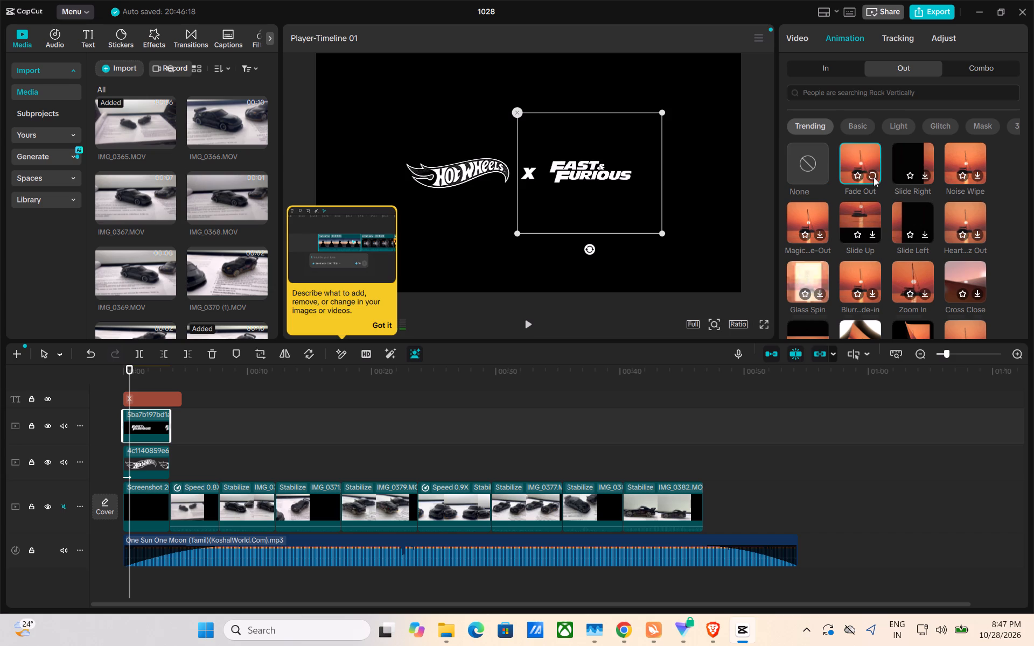
pyautogui.click(860, 159)
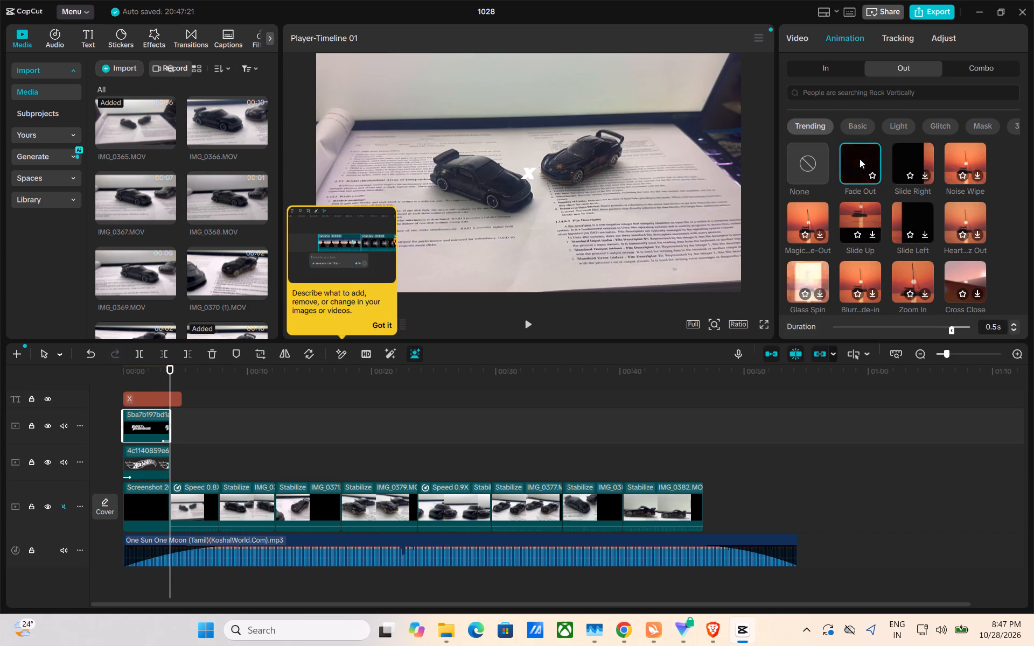
# Apply the Fade Out exit animation to the Hot Wheels logo clip.
pyautogui.doubleClick(144, 461)
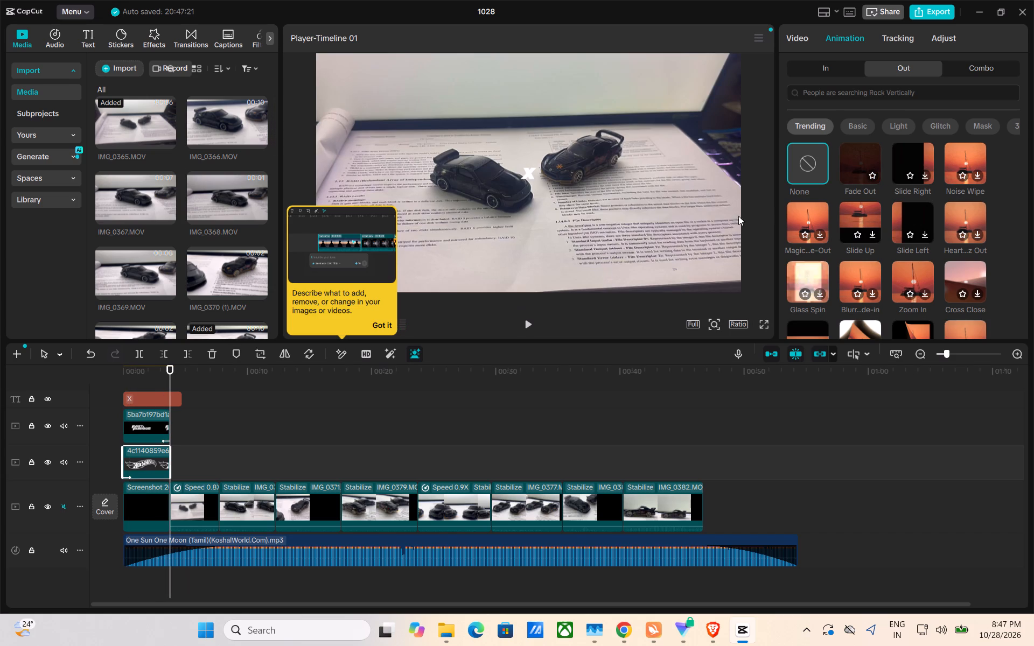
pyautogui.doubleClick(863, 174)
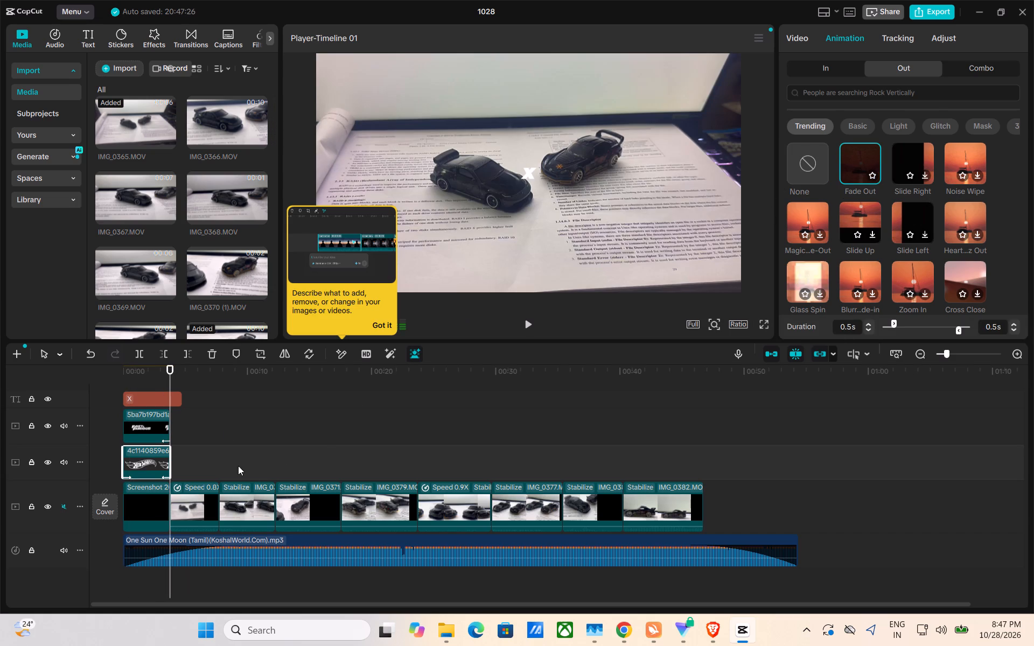
# Play the opening title from the start of the timeline to review the logo animations.
pyautogui.click(227, 430)
pyautogui.moveTo(227, 430); pyautogui.dragTo(85, 439)
pyautogui.press('space')
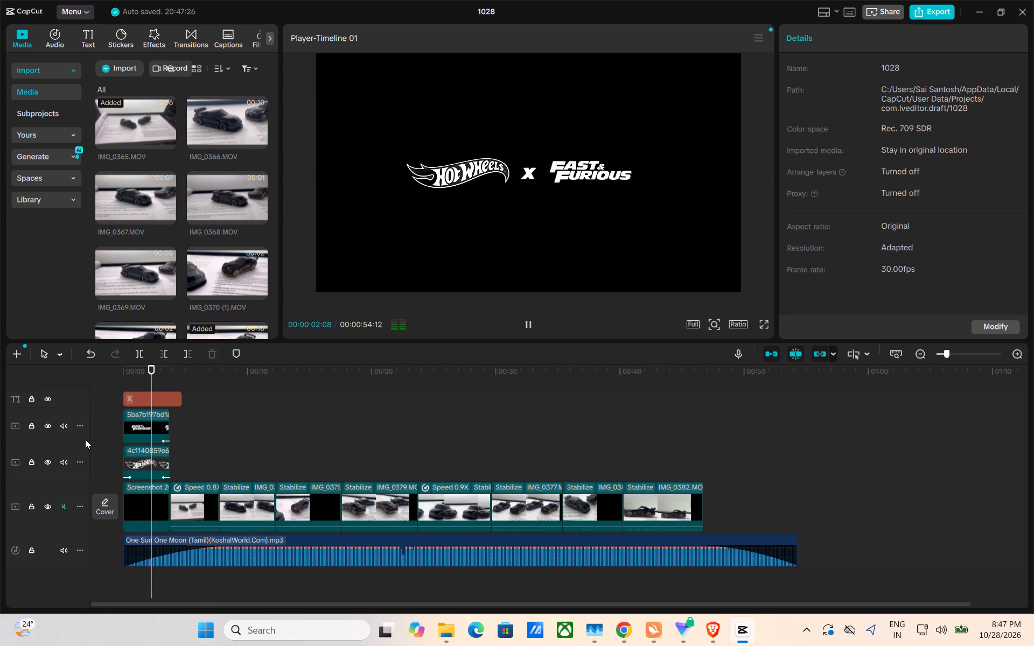
pyautogui.press('space')
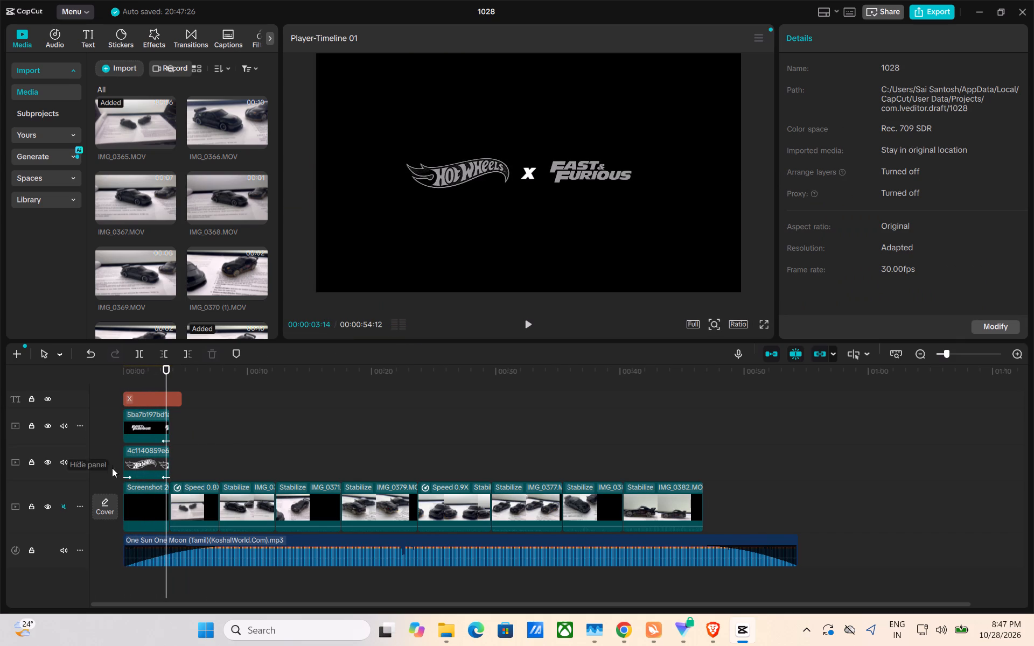
# Set the Hot Wheels logo clip's entrance animation to None, keeping its Fade Out exit animation.
pyautogui.doubleClick(141, 457)
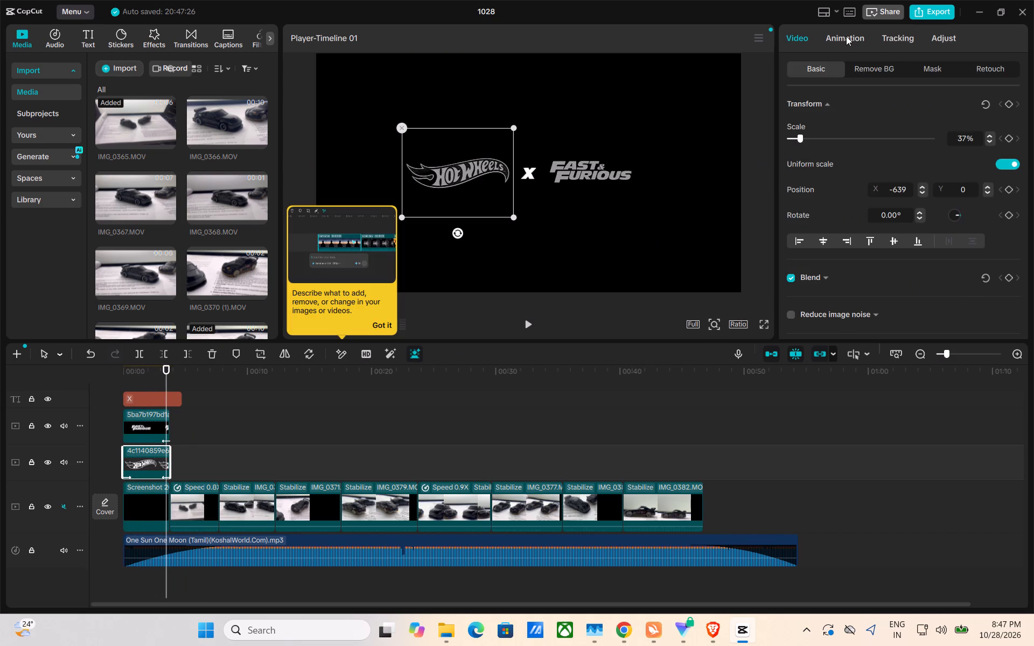
pyautogui.click(846, 36)
pyautogui.click(829, 61)
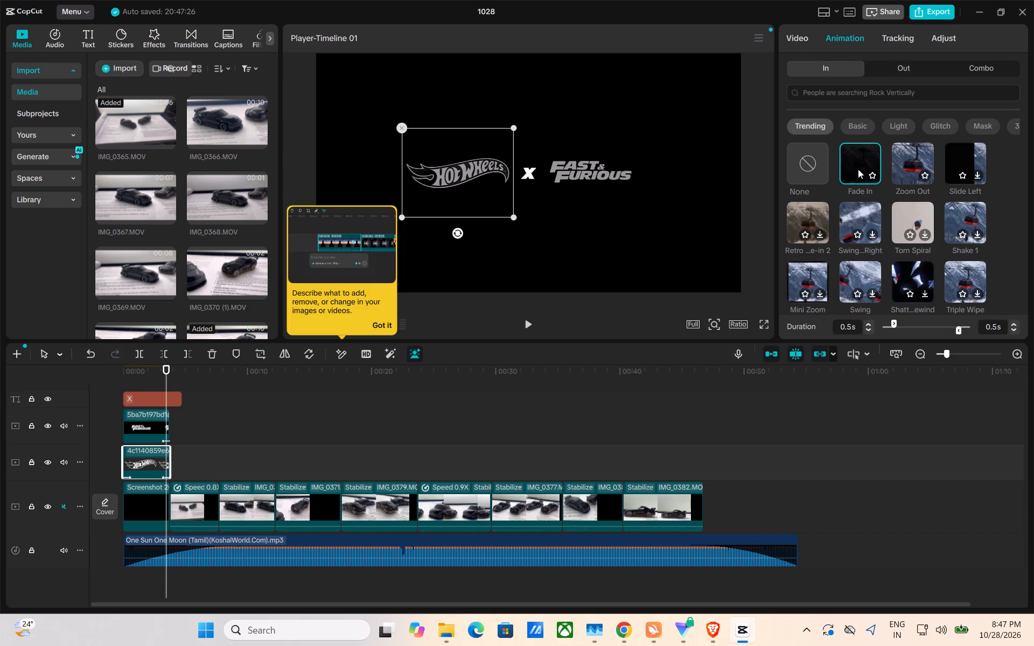
pyautogui.click(820, 169)
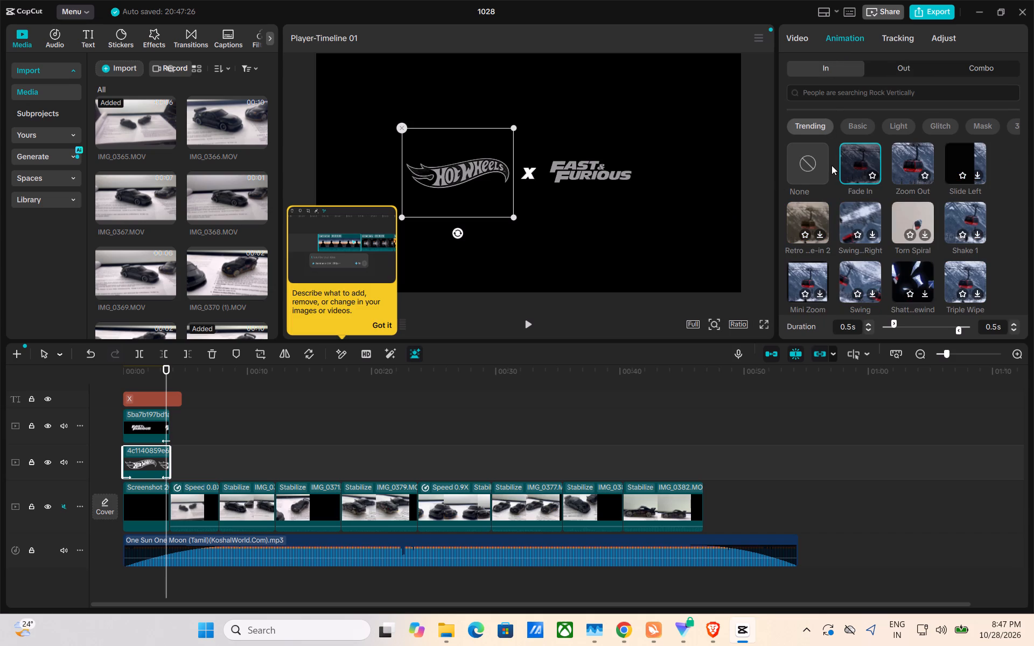
pyautogui.tripleClick(819, 166)
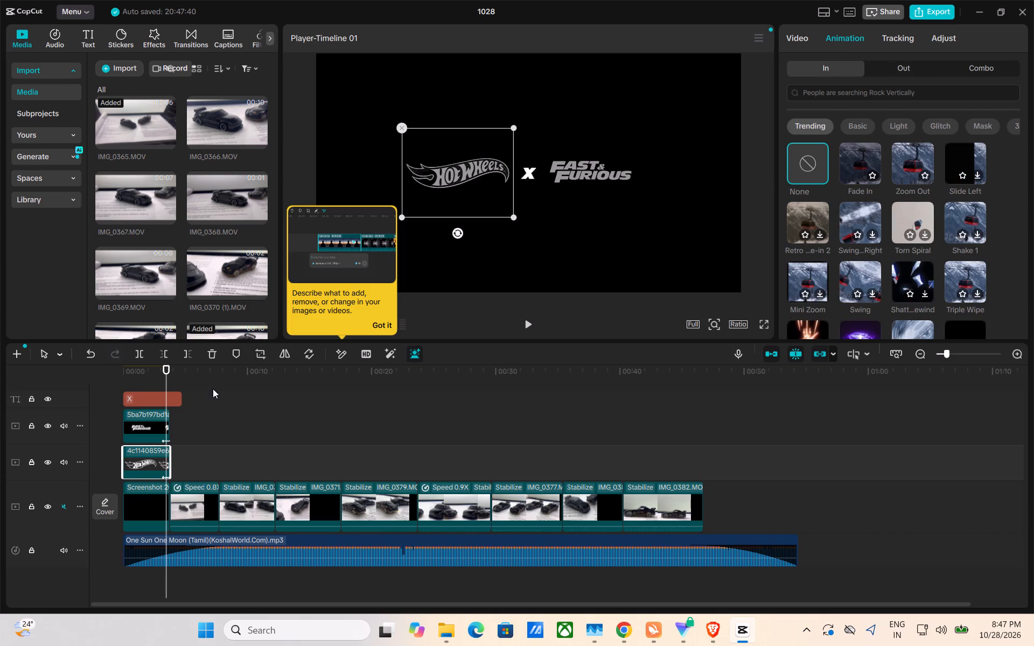
# Play the opening title from the start through the cut to the first car clip.
pyautogui.click(213, 389)
pyautogui.moveTo(213, 389); pyautogui.dragTo(66, 399)
pyautogui.press('space')
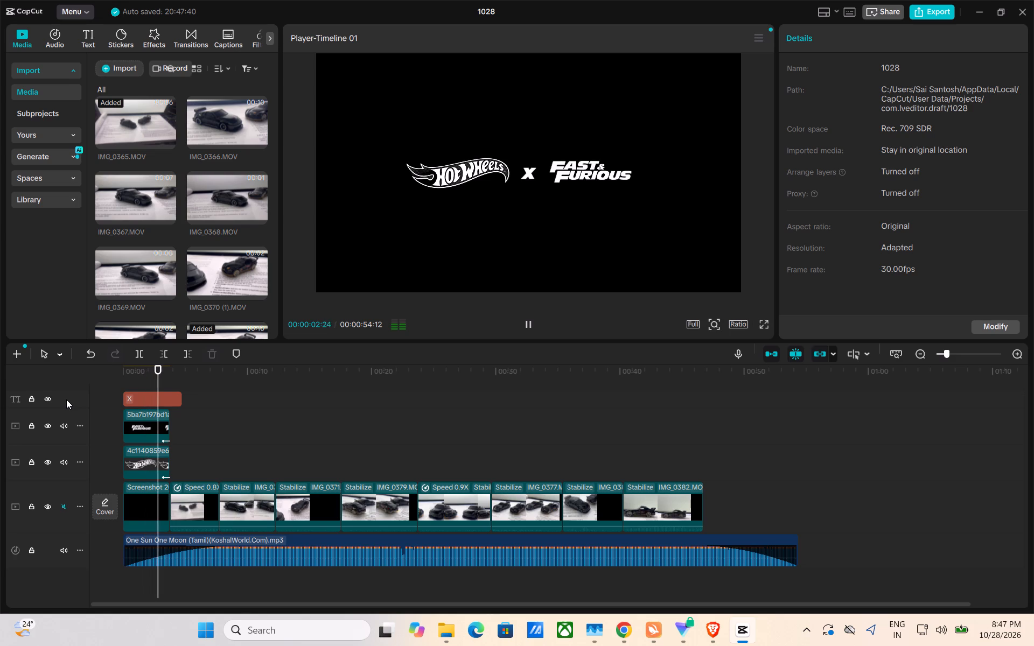
pyautogui.press('space')
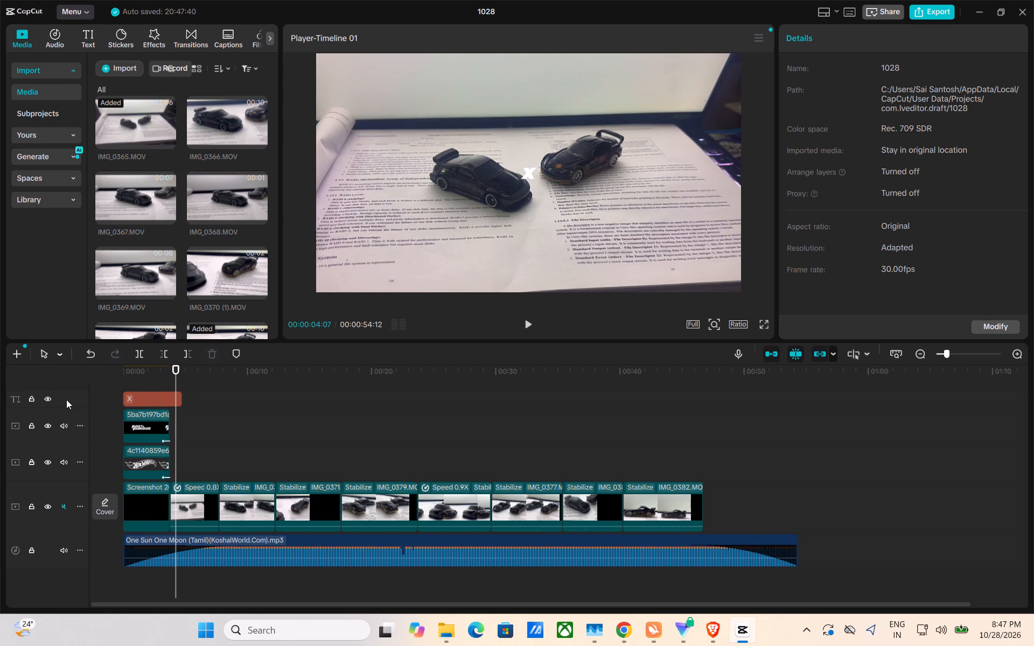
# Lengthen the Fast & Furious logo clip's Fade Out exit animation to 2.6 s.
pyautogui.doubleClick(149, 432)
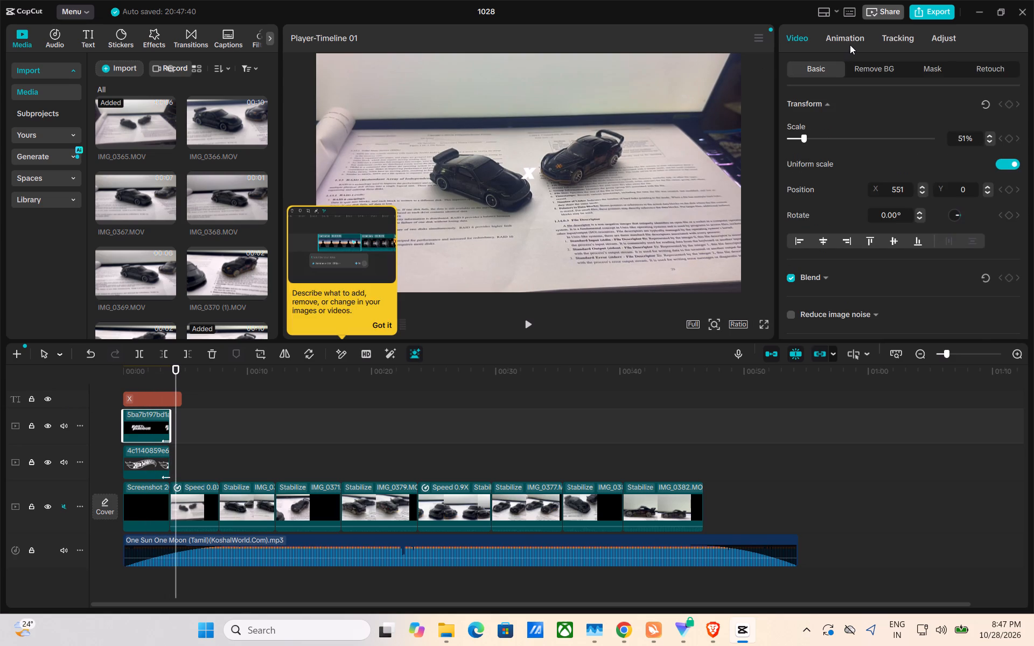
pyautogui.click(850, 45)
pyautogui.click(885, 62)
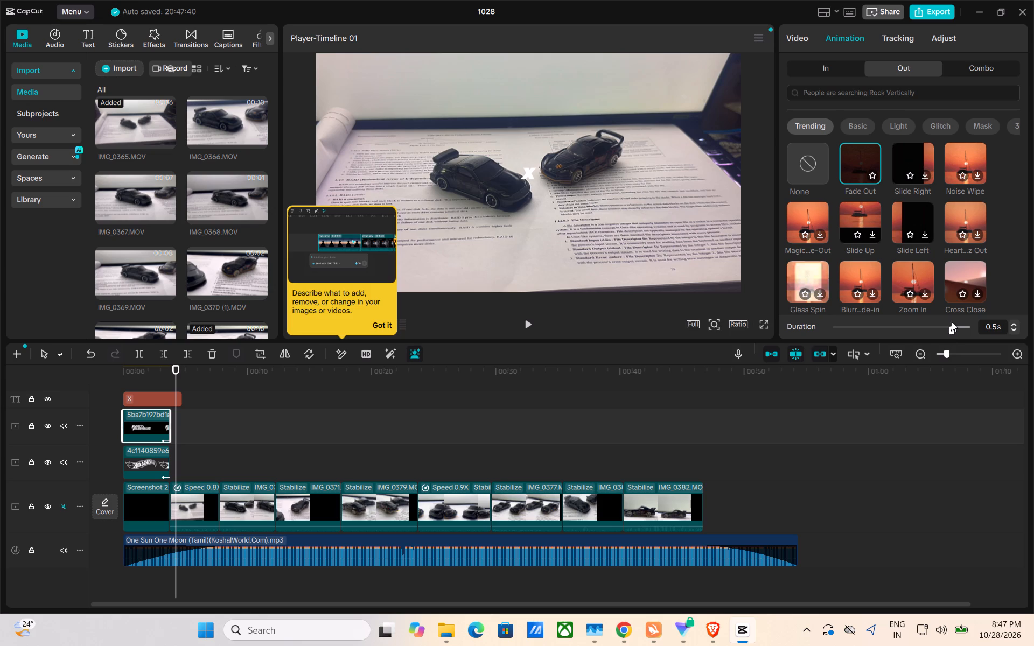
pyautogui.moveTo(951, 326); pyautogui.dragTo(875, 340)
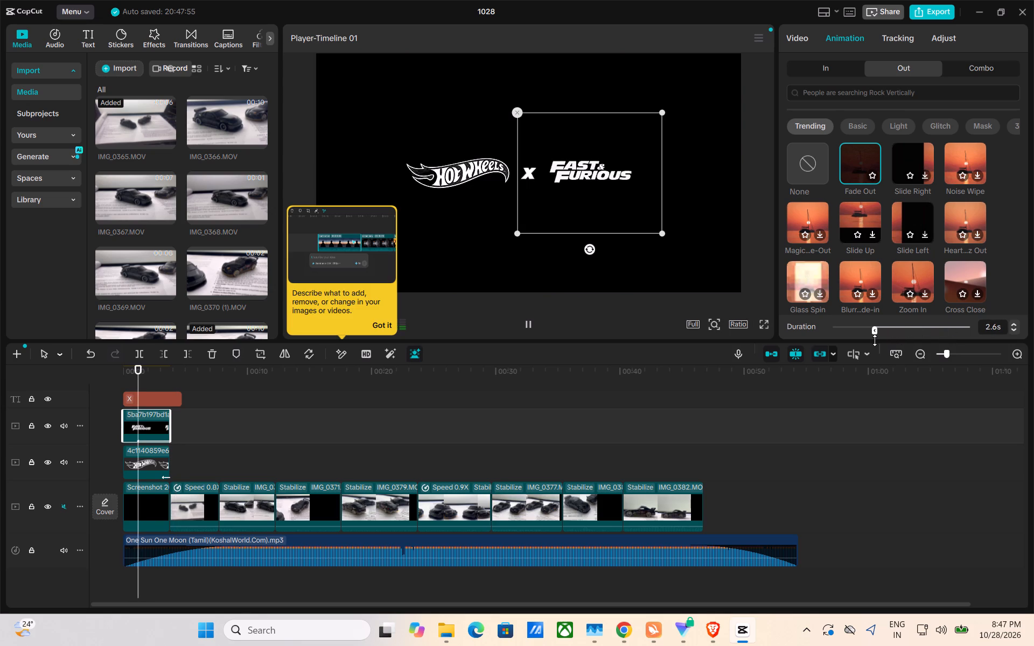
# Set the duration of the Hot Wheels logo clip's Fade Out exit animation to 2.0 s.
pyautogui.doubleClick(157, 461)
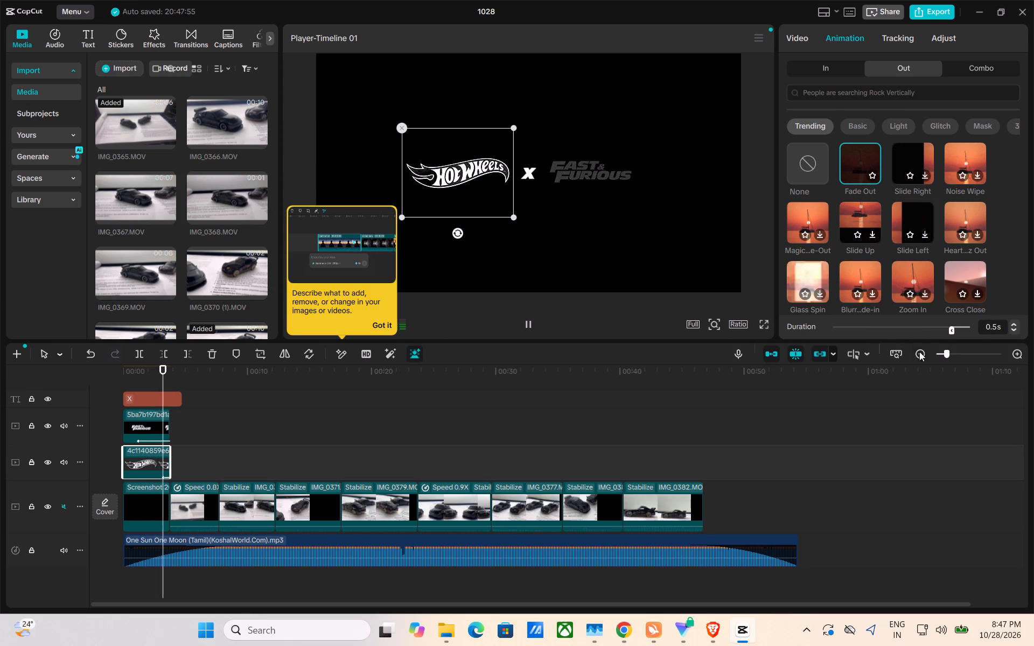
pyautogui.moveTo(950, 328); pyautogui.dragTo(883, 333)
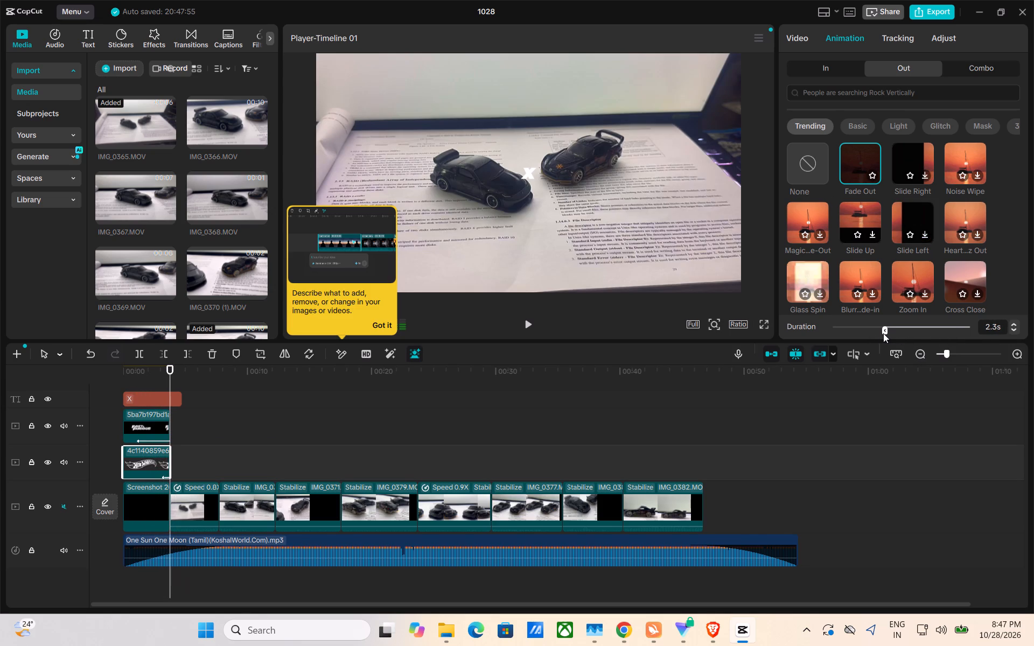
pyautogui.moveTo(883, 333); pyautogui.dragTo(895, 332)
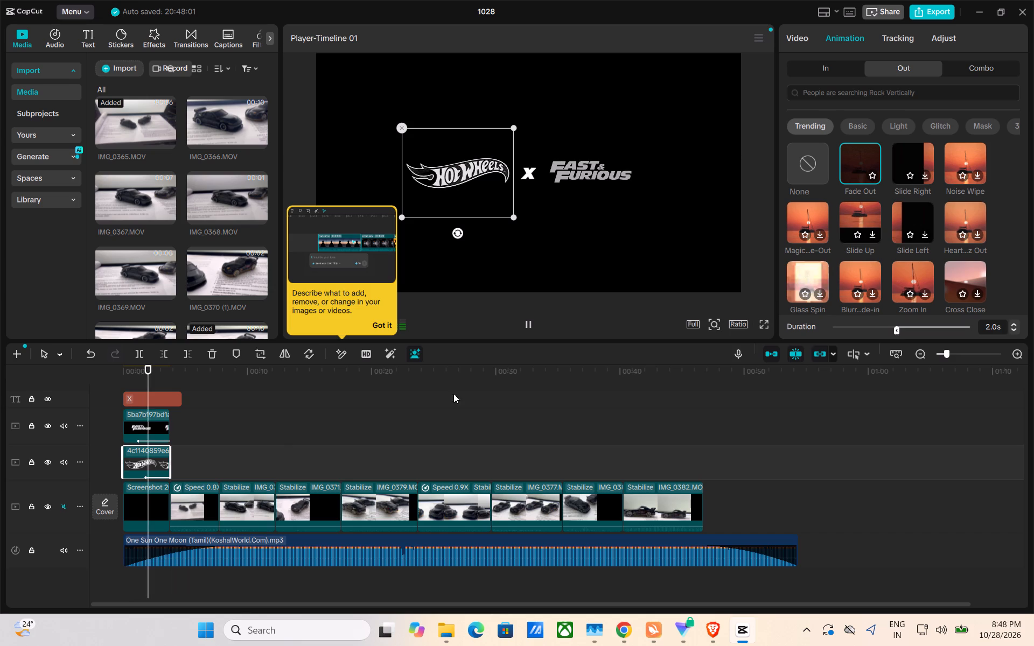
# Shorten the Fast & Furious logo clip's Fade Out duration to match the Hot Wheels logo's fade.
pyautogui.doubleClick(155, 428)
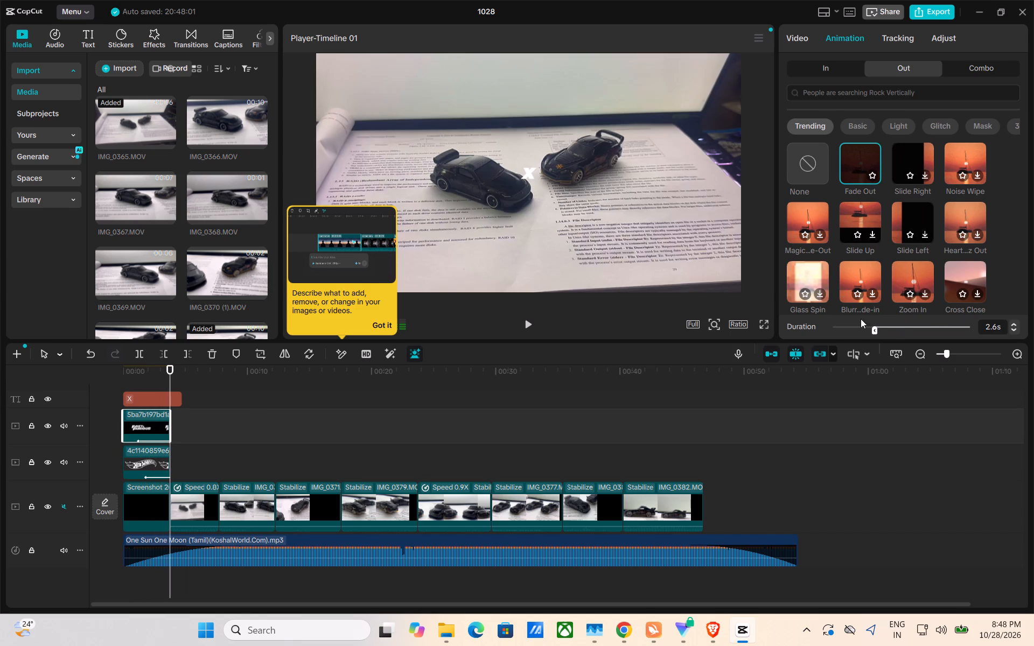
pyautogui.moveTo(875, 328); pyautogui.dragTo(895, 327)
pyautogui.moveTo(895, 327); pyautogui.dragTo(898, 327)
# Play the opening title from the start into the first car clip to review the longer logo fades.
pyautogui.click(364, 458)
pyautogui.moveTo(364, 458); pyautogui.dragTo(107, 454)
pyautogui.press('space')
pyautogui.press('space')
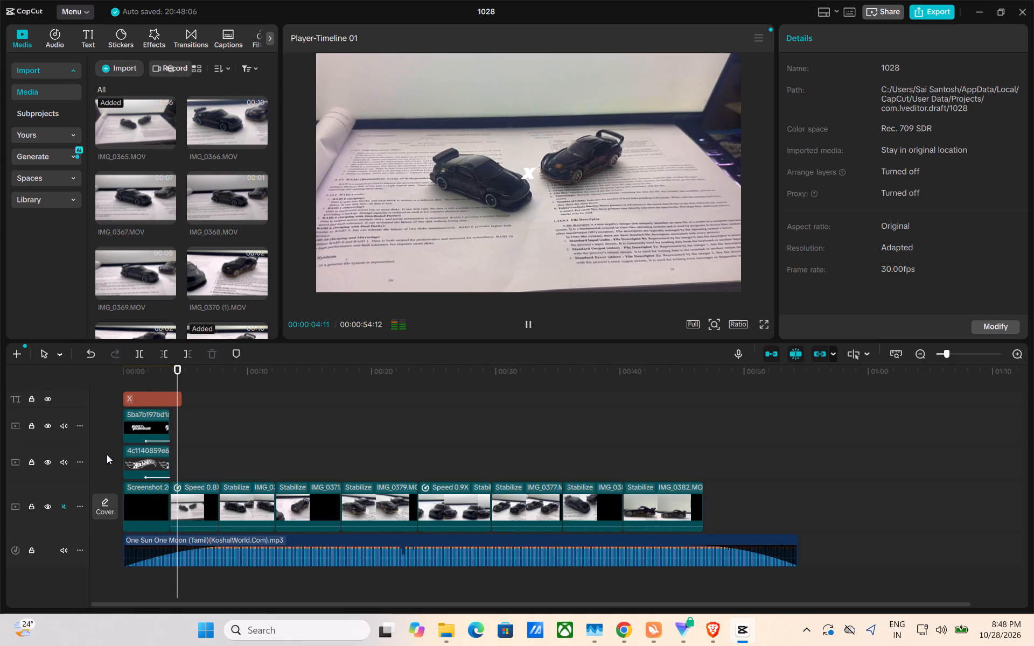
pyautogui.press('space')
# Trim the end of the X text clip so it ends together with the two logo clips.
pyautogui.doubleClick(155, 404)
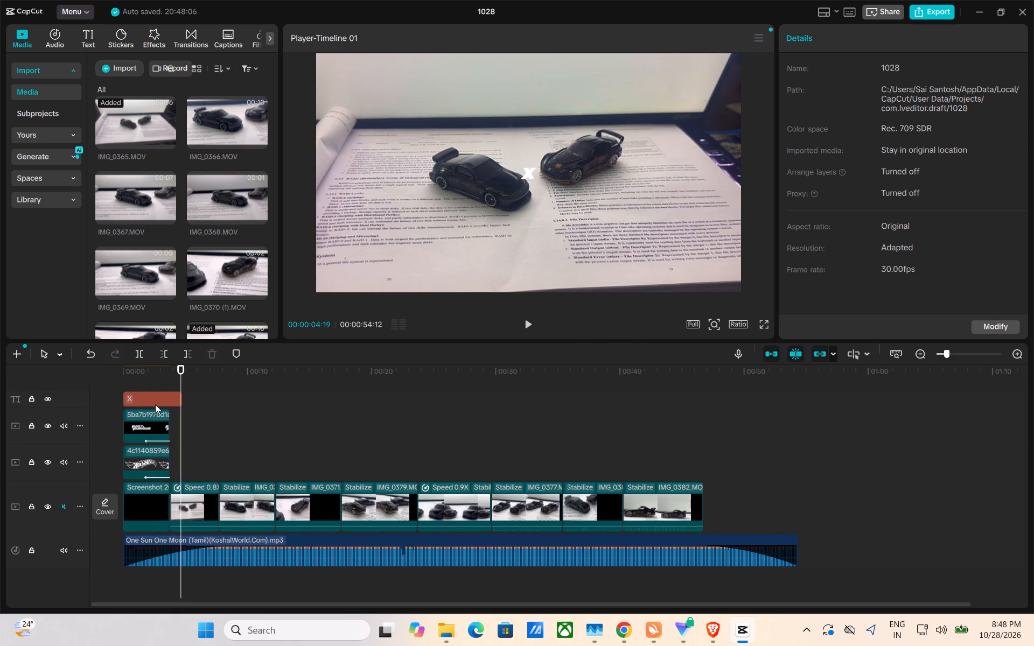
pyautogui.moveTo(181, 404); pyautogui.dragTo(169, 403)
# Apply the Fade Out exit animation to the X text clip and lengthen it to match the logos' fades.
pyautogui.click(158, 403)
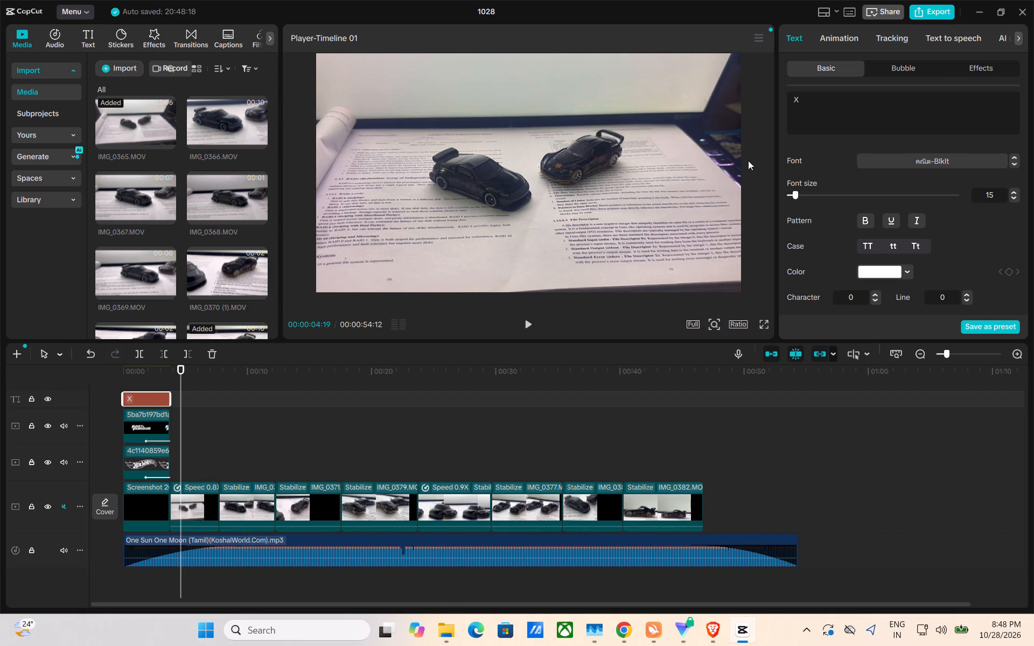
pyautogui.click(833, 30)
pyautogui.click(900, 67)
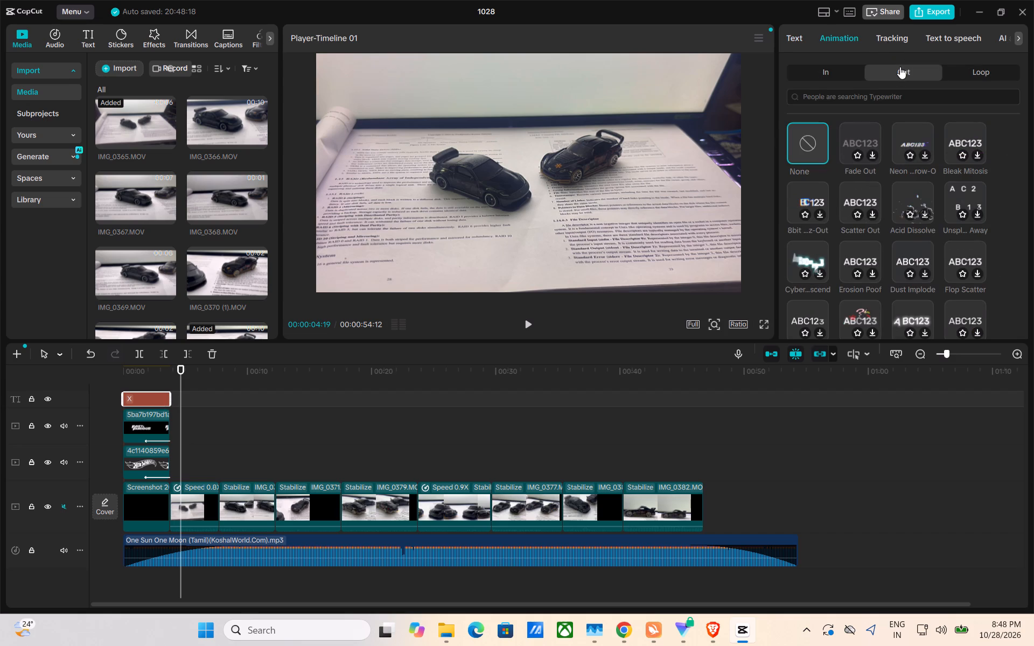
pyautogui.click(870, 152)
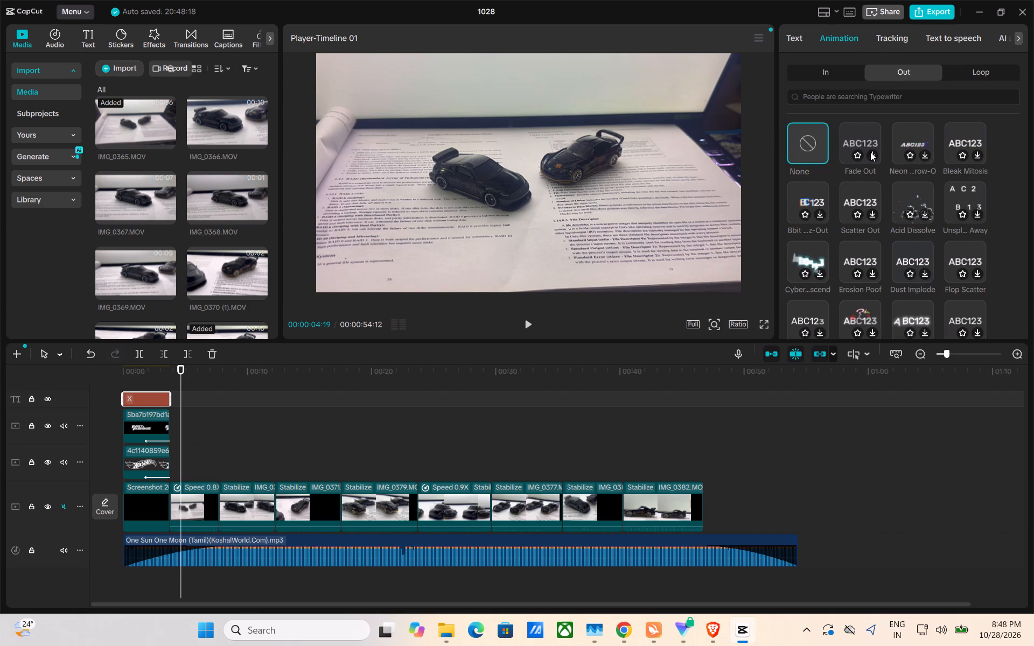
pyautogui.doubleClick(873, 158)
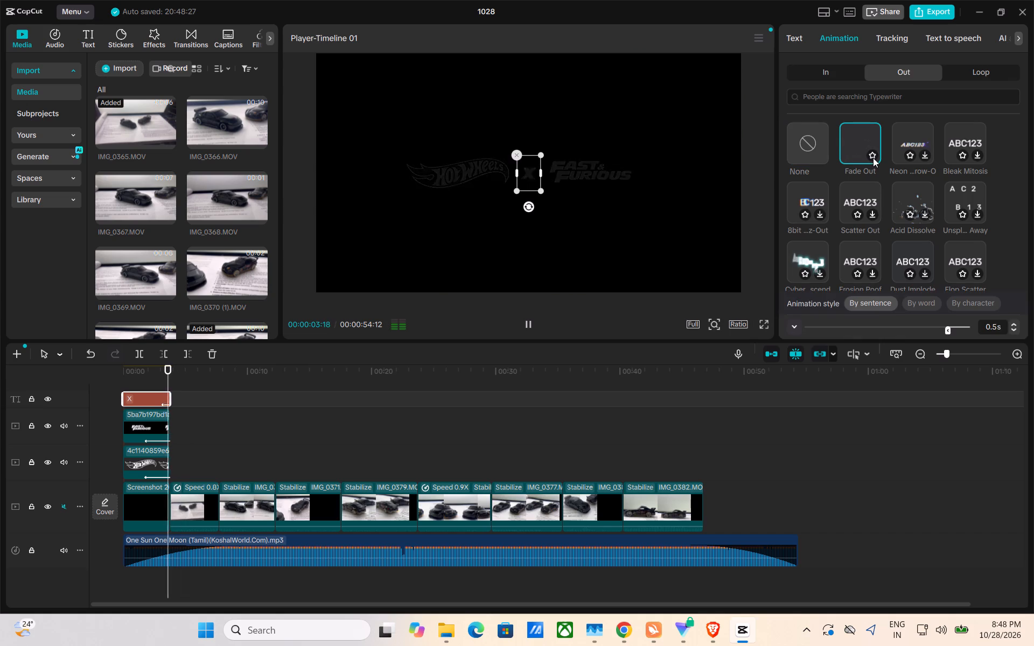
pyautogui.click(863, 146)
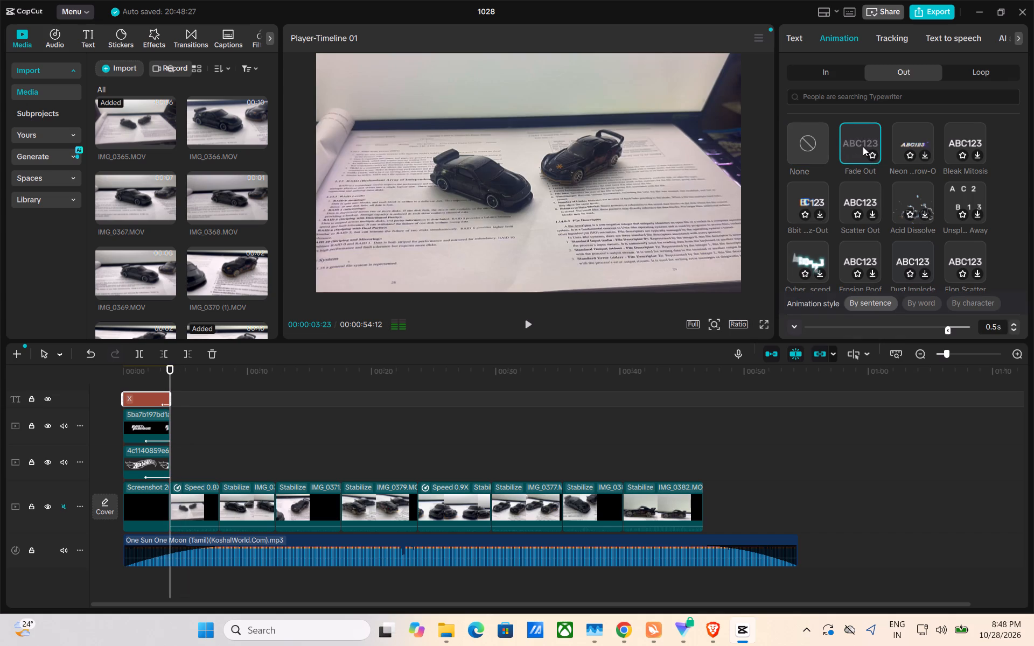
pyautogui.moveTo(949, 327); pyautogui.dragTo(902, 334)
pyautogui.moveTo(902, 334); pyautogui.dragTo(888, 339)
pyautogui.moveTo(888, 339); pyautogui.dragTo(883, 340)
# Play the whole video from the start of the timeline past the end of the last car clip.
pyautogui.doubleClick(374, 429)
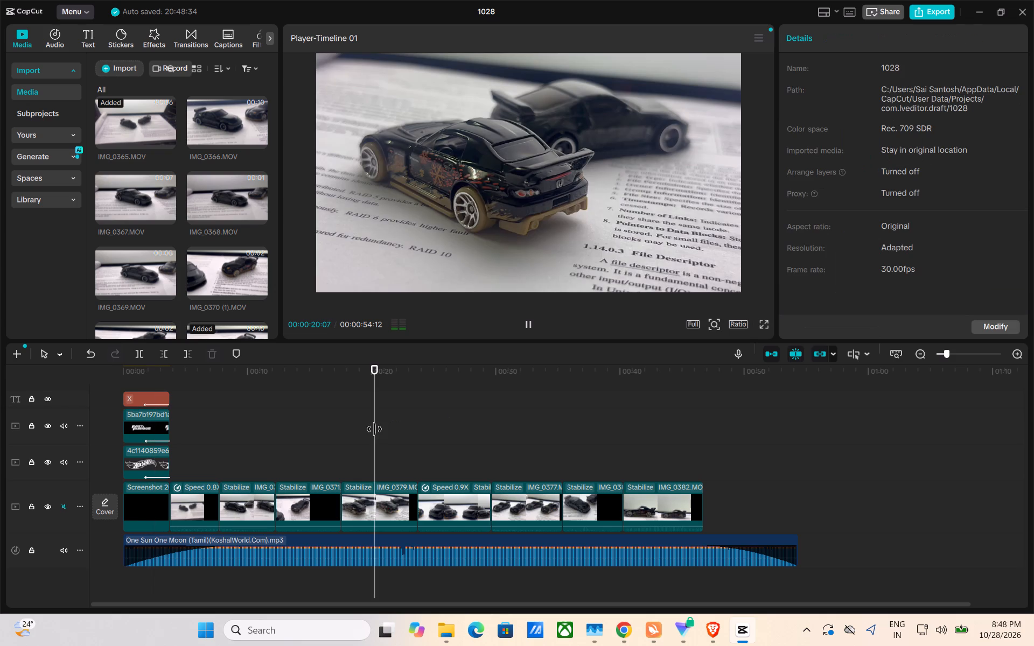
pyautogui.doubleClick(250, 428)
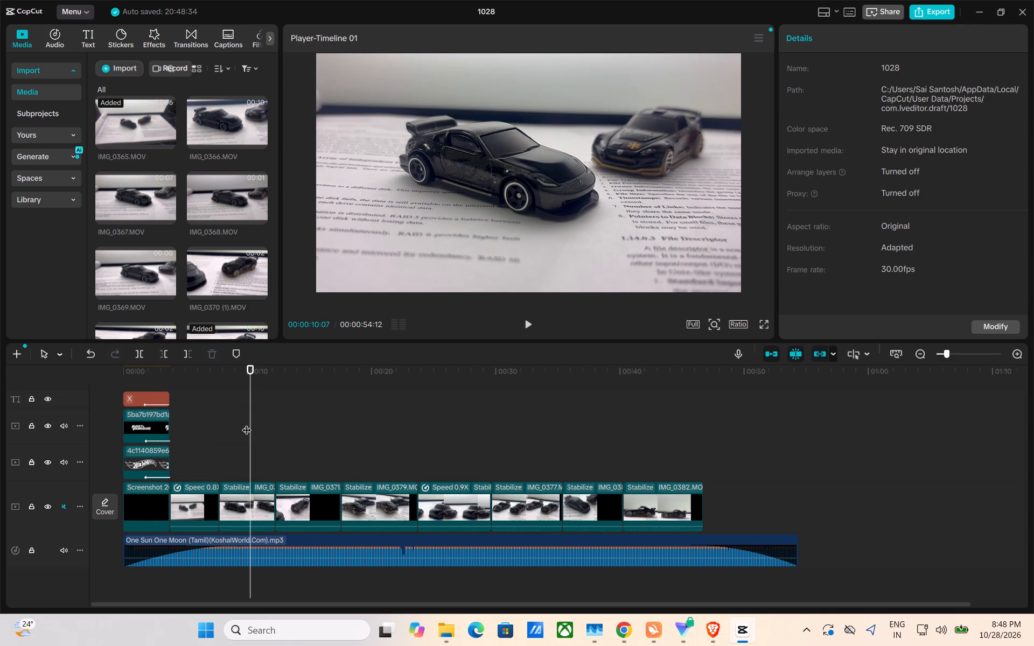
pyautogui.moveTo(247, 423); pyautogui.dragTo(69, 429)
pyautogui.press('space')
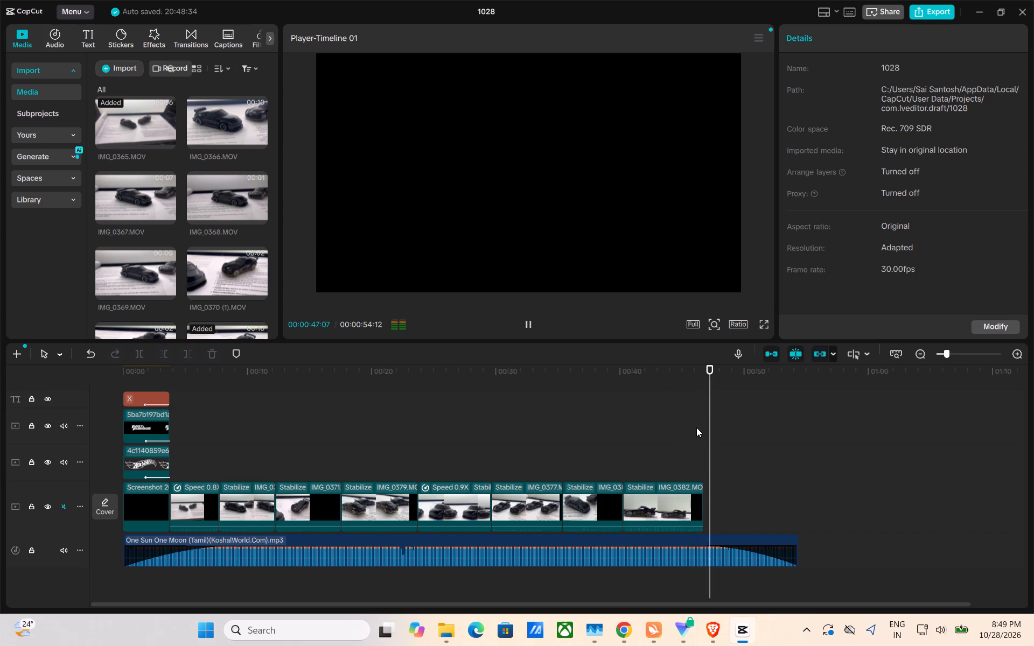
# Replay sections of the middle car clips, ending within the IMG_0377 clip, to examine where a caption fits.
pyautogui.moveTo(724, 429); pyautogui.dragTo(636, 441)
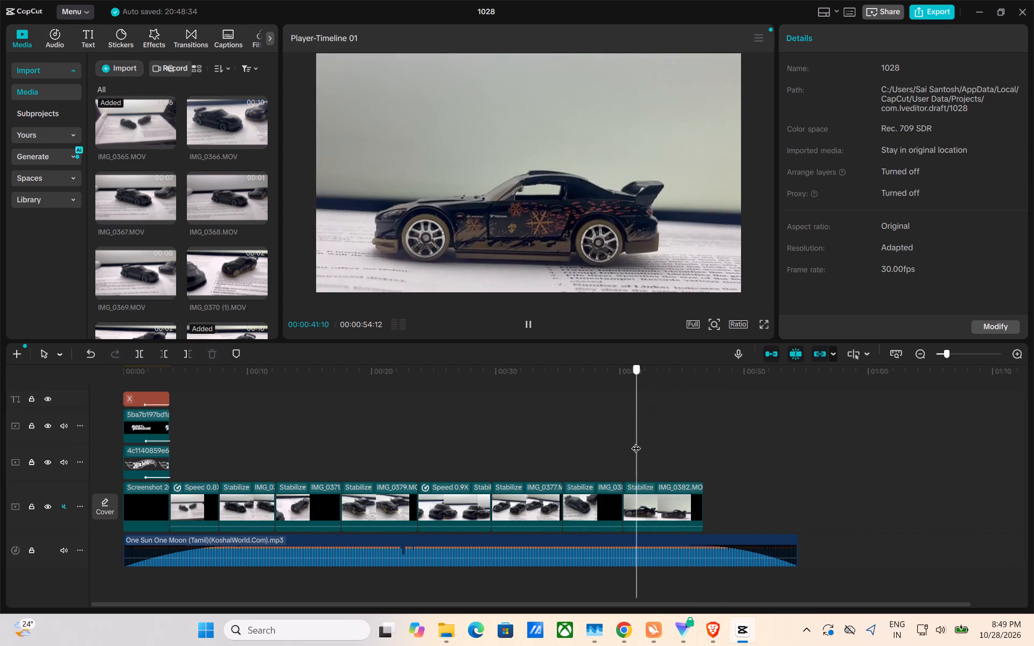
pyautogui.moveTo(636, 441); pyautogui.dragTo(411, 472)
pyautogui.press('space')
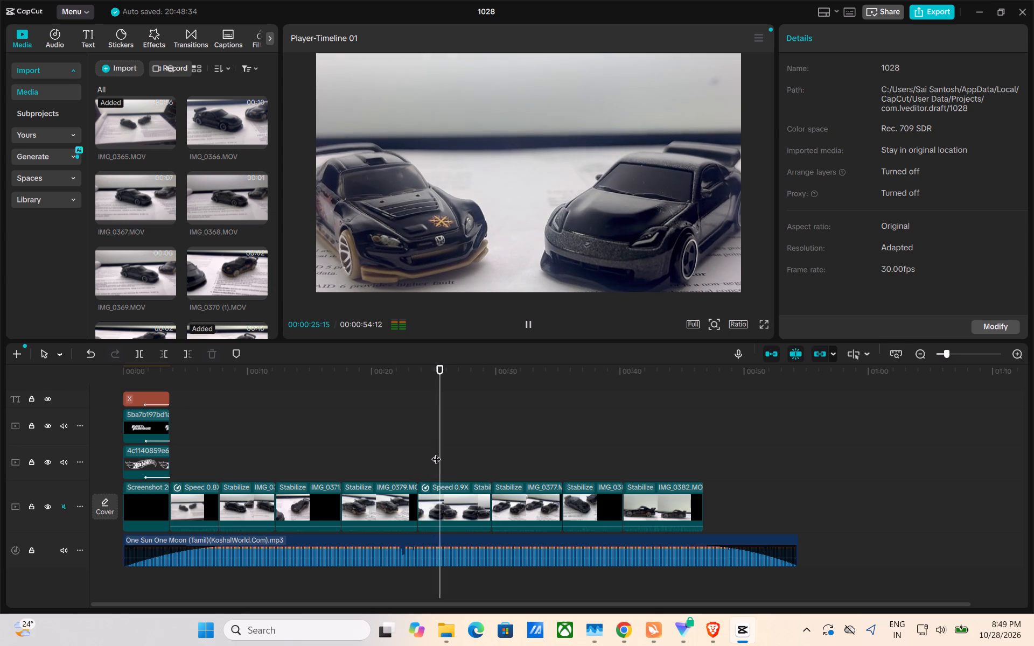
pyautogui.click(436, 452)
pyautogui.moveTo(436, 452); pyautogui.dragTo(491, 455)
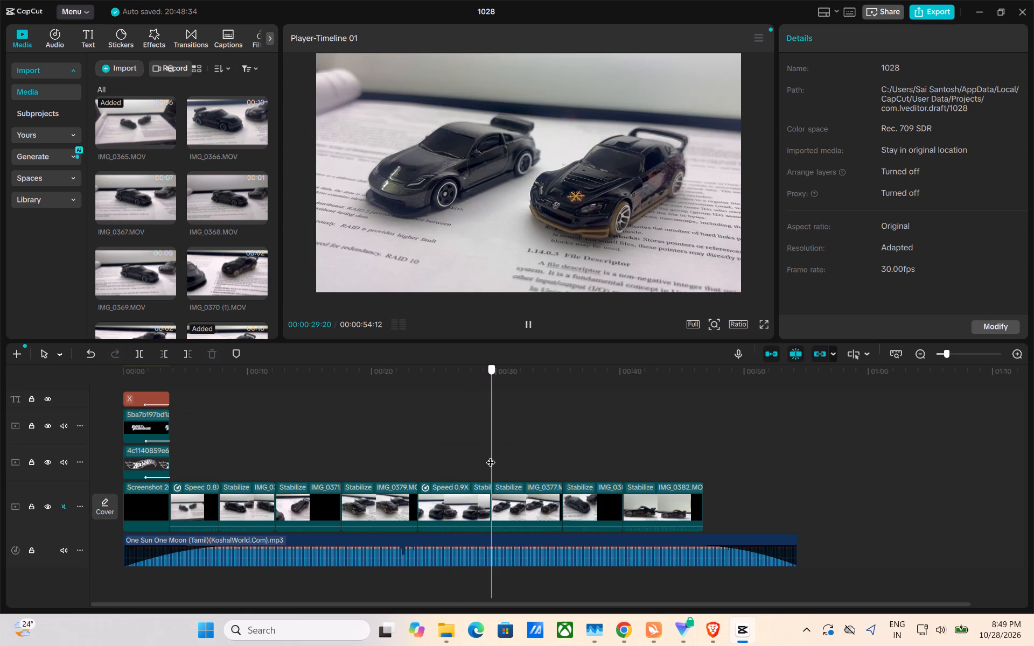
pyautogui.moveTo(491, 455); pyautogui.dragTo(484, 456)
pyautogui.press('space')
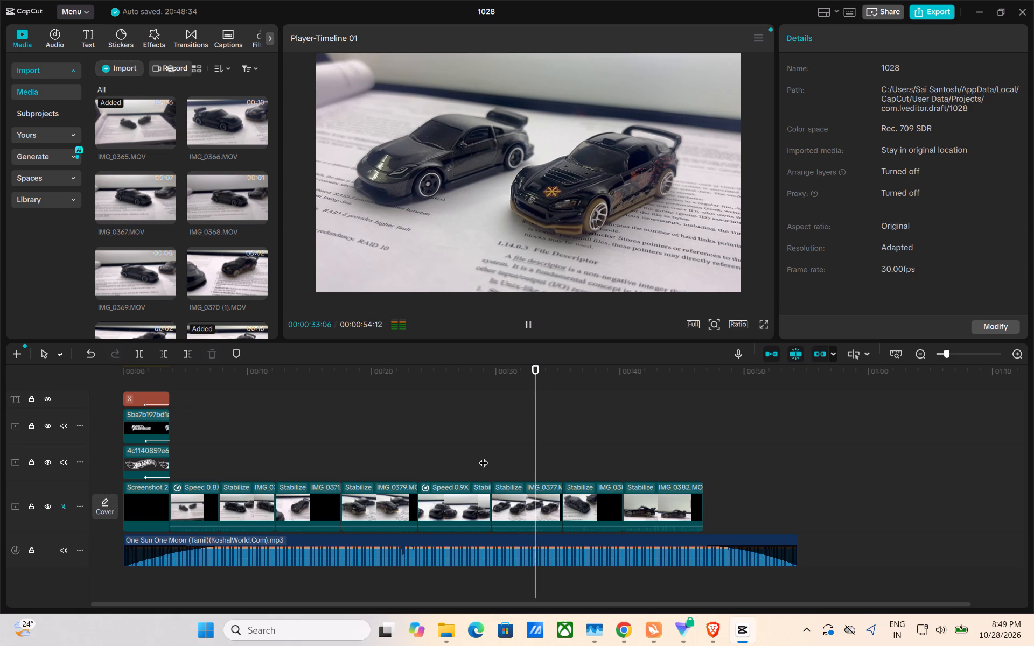
pyautogui.press('space')
pyautogui.moveTo(544, 432); pyautogui.dragTo(530, 431)
pyautogui.press('space')
pyautogui.press('space')
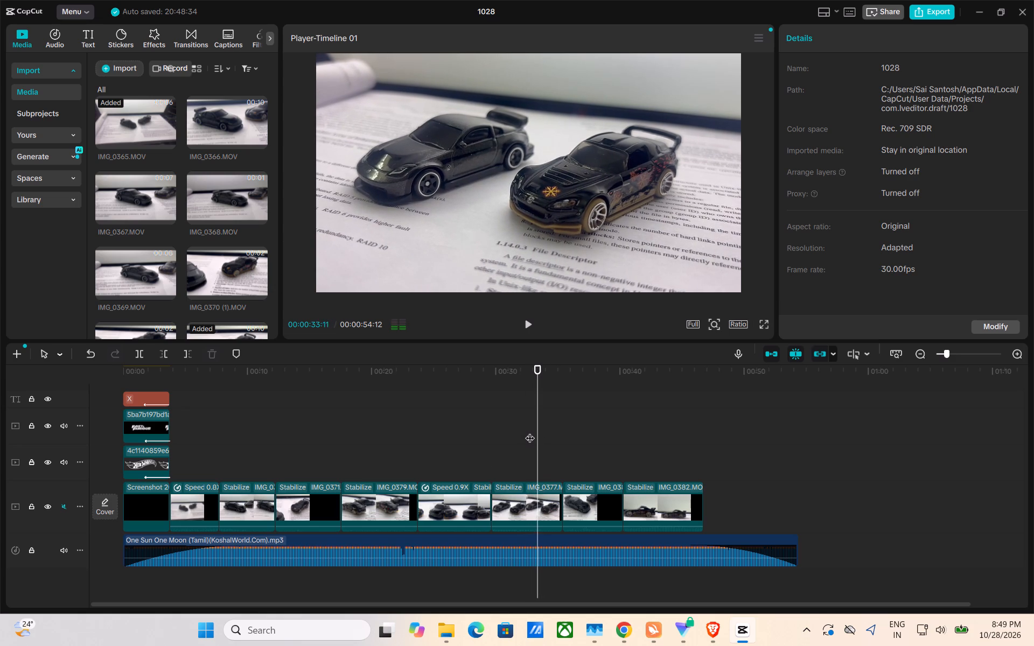
# Add a default text clip at 00:00:32:23 above the IMG_0377 clip and make it read "one sun".
pyautogui.click(530, 431)
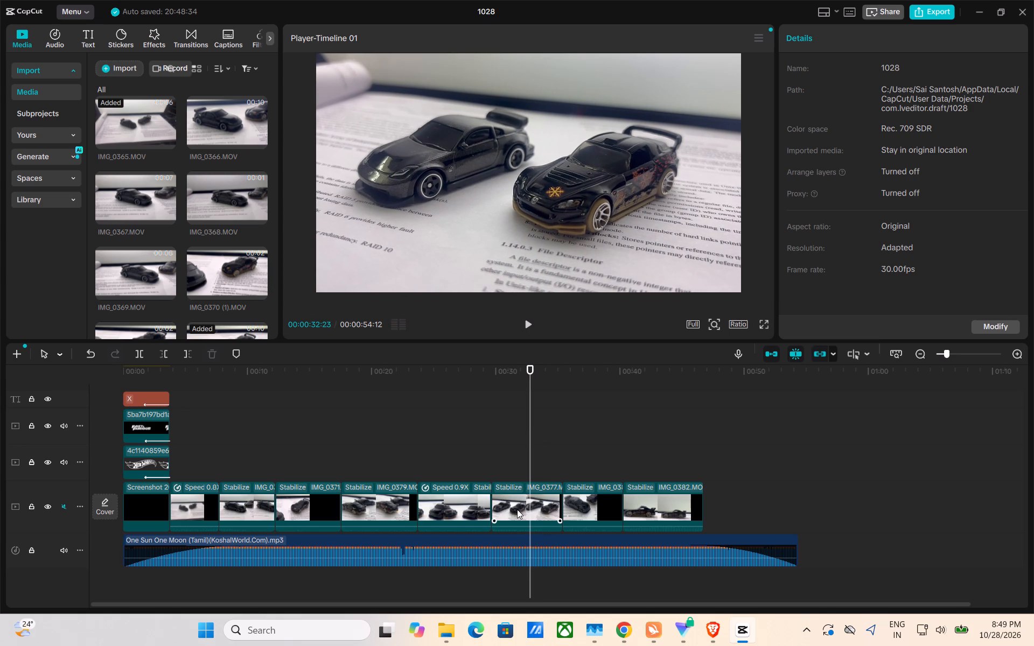
pyautogui.doubleClick(517, 509)
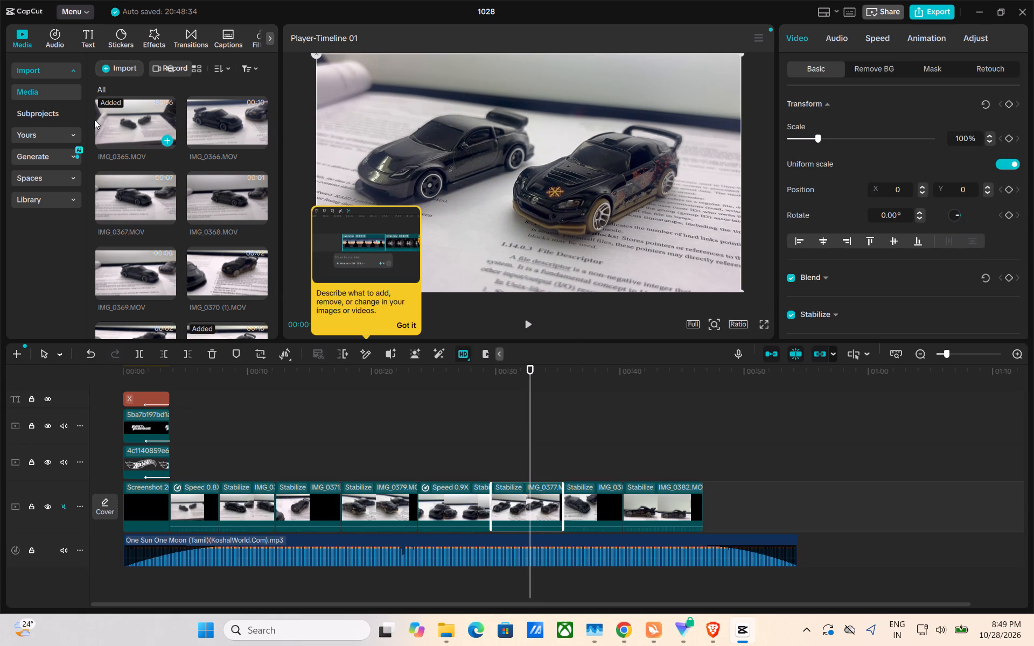
pyautogui.click(48, 154)
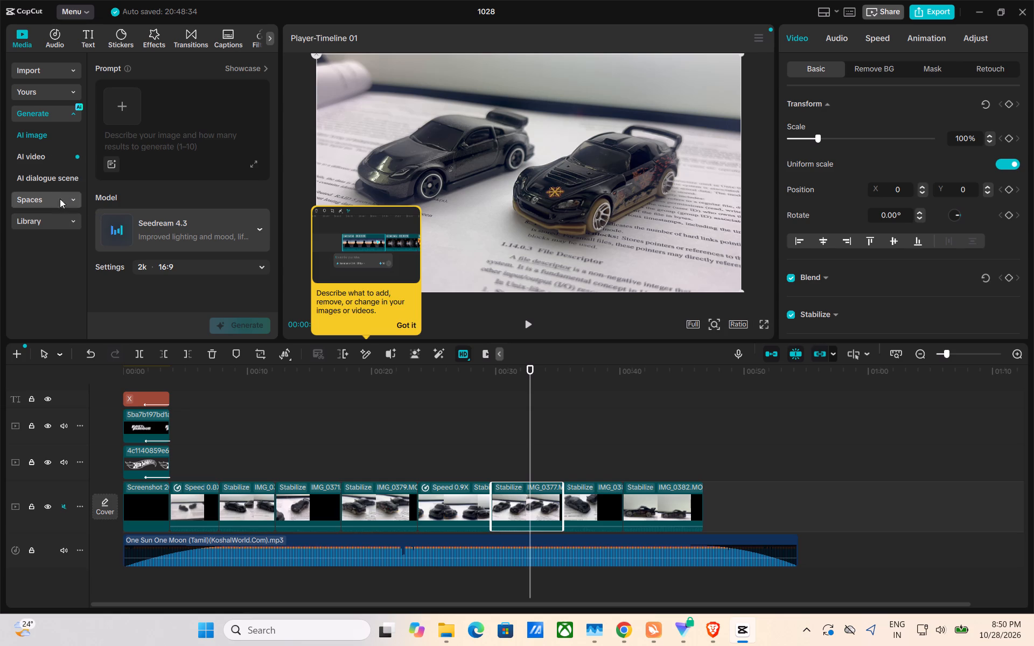
pyautogui.click(92, 37)
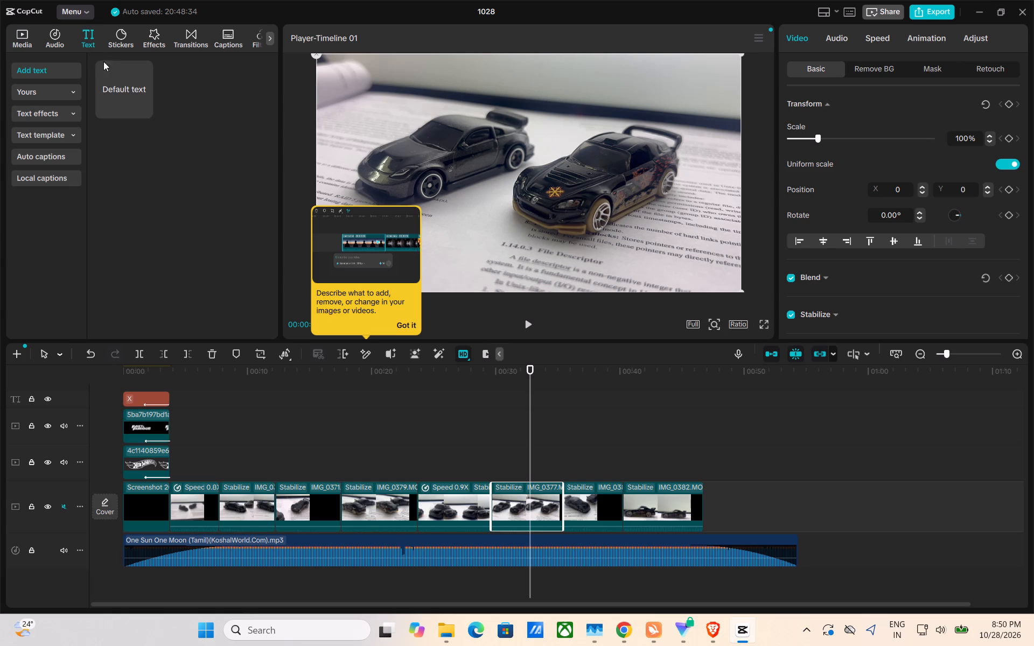
pyautogui.click(141, 106)
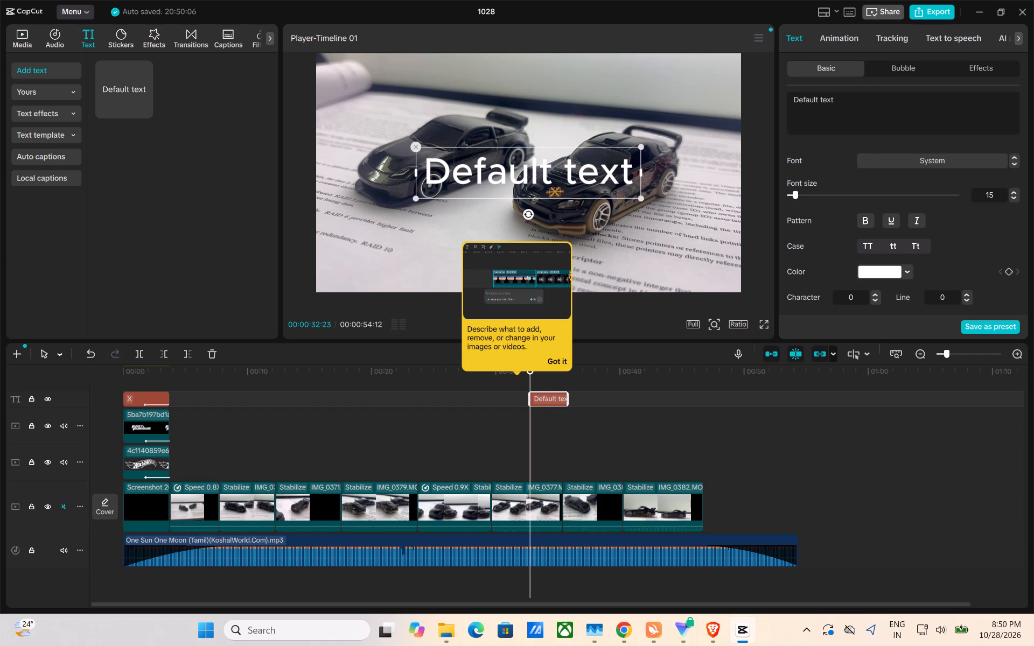
pyautogui.moveTo(857, 95); pyautogui.dragTo(728, 103)
pyautogui.moveTo(849, 102); pyautogui.dragTo(786, 95)
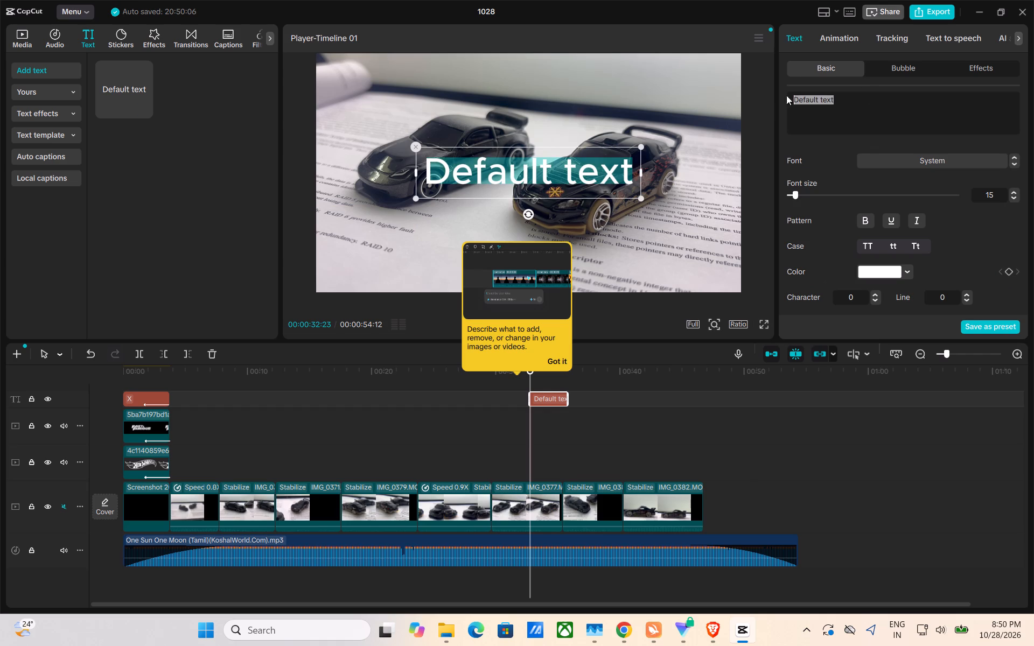
pyautogui.moveTo(786, 95); pyautogui.dragTo(774, 97)
pyautogui.press('BackSpace')
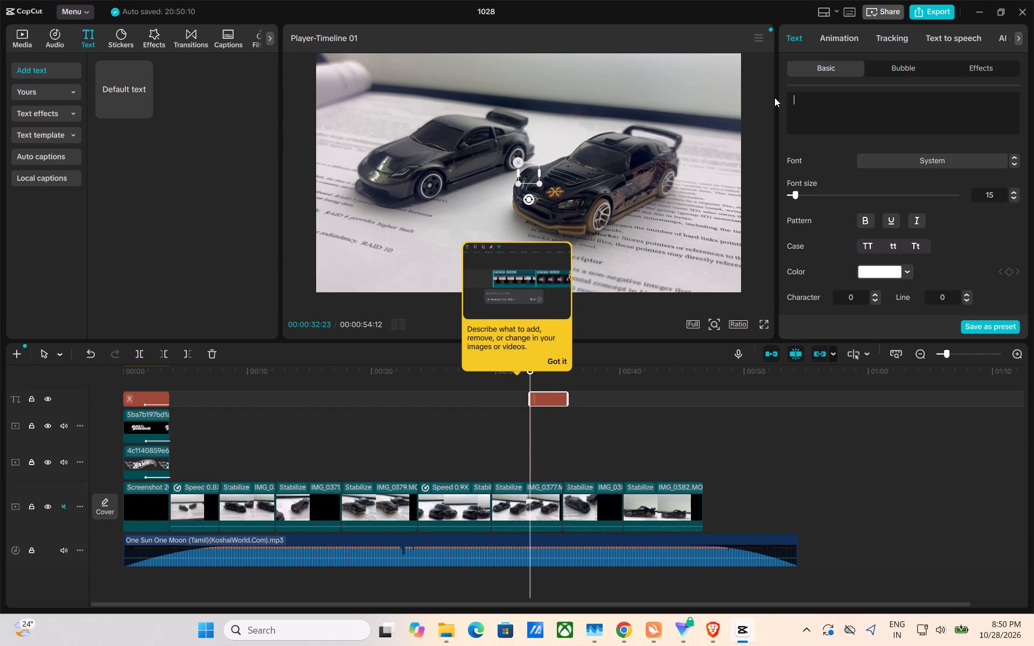
pyautogui.press('o')
pyautogui.press('BackSpace')
pyautogui.write('one sun')
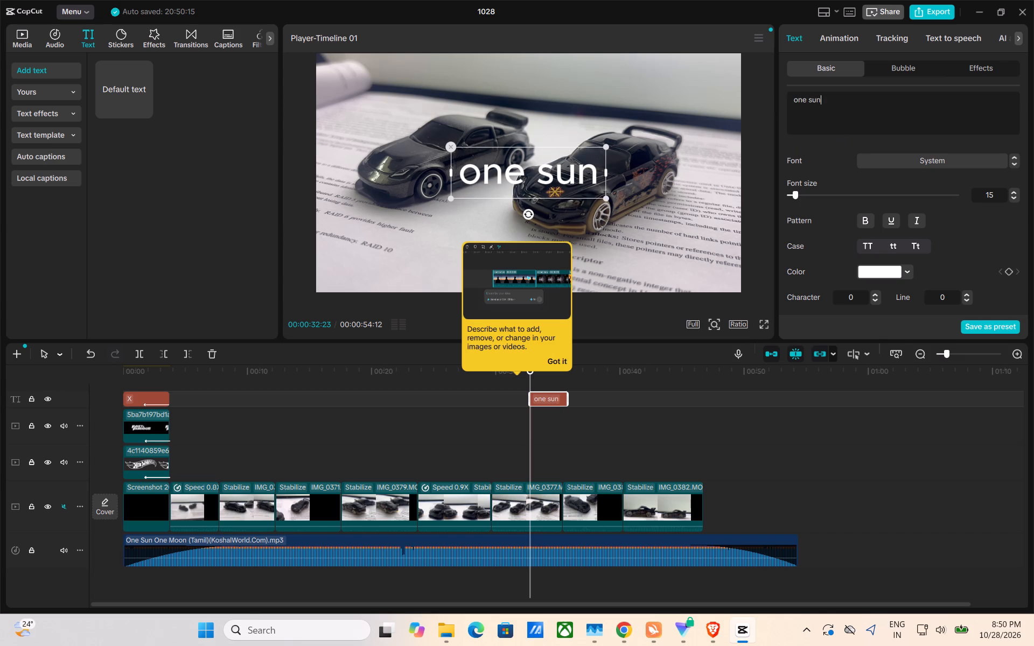
pyautogui.click(703, 206)
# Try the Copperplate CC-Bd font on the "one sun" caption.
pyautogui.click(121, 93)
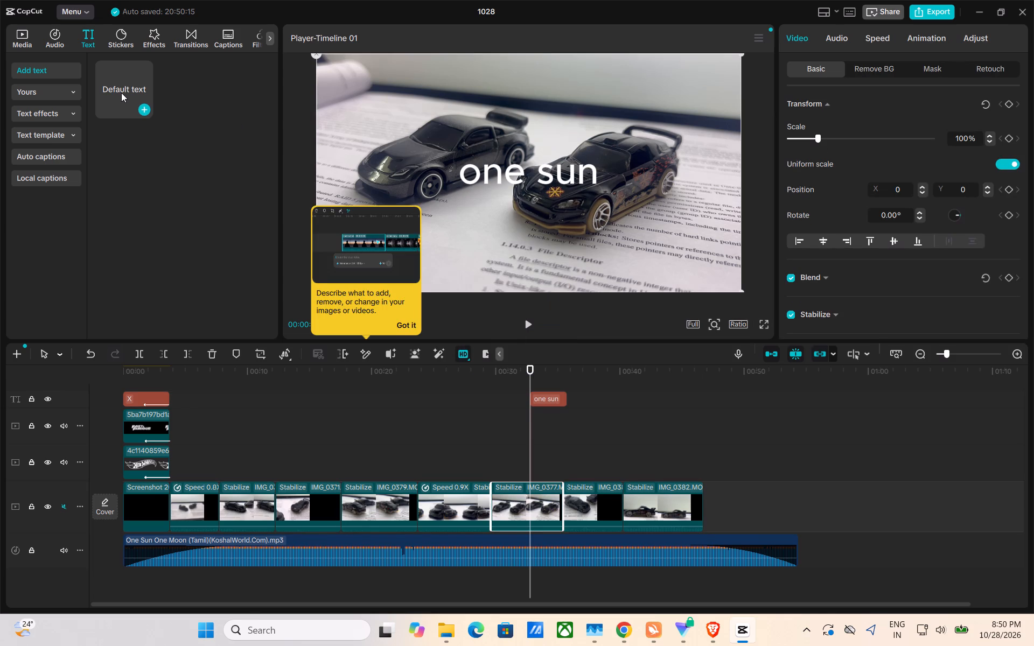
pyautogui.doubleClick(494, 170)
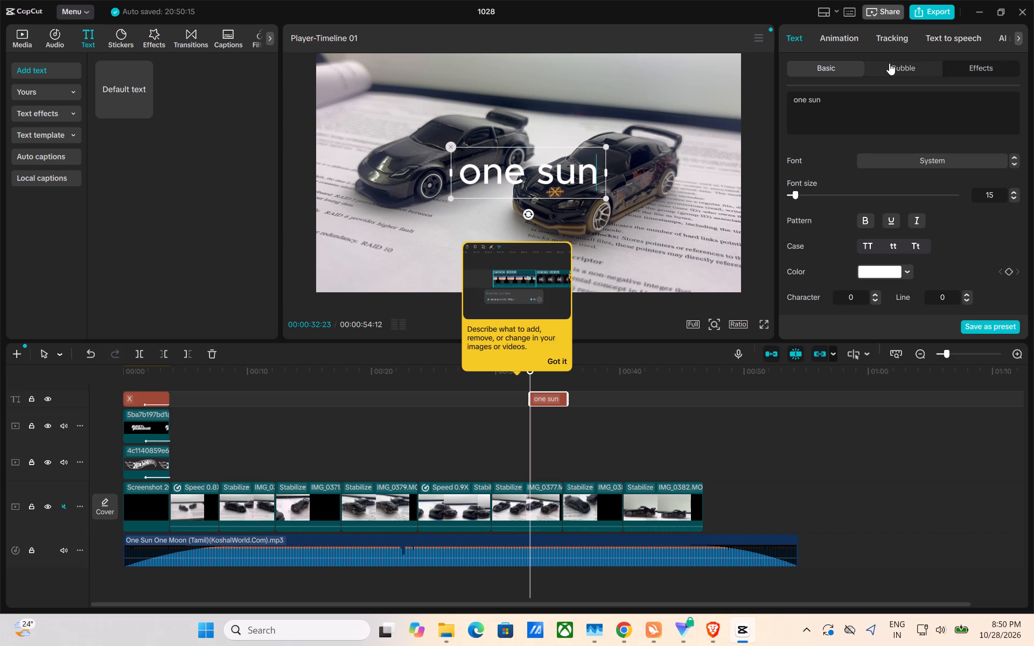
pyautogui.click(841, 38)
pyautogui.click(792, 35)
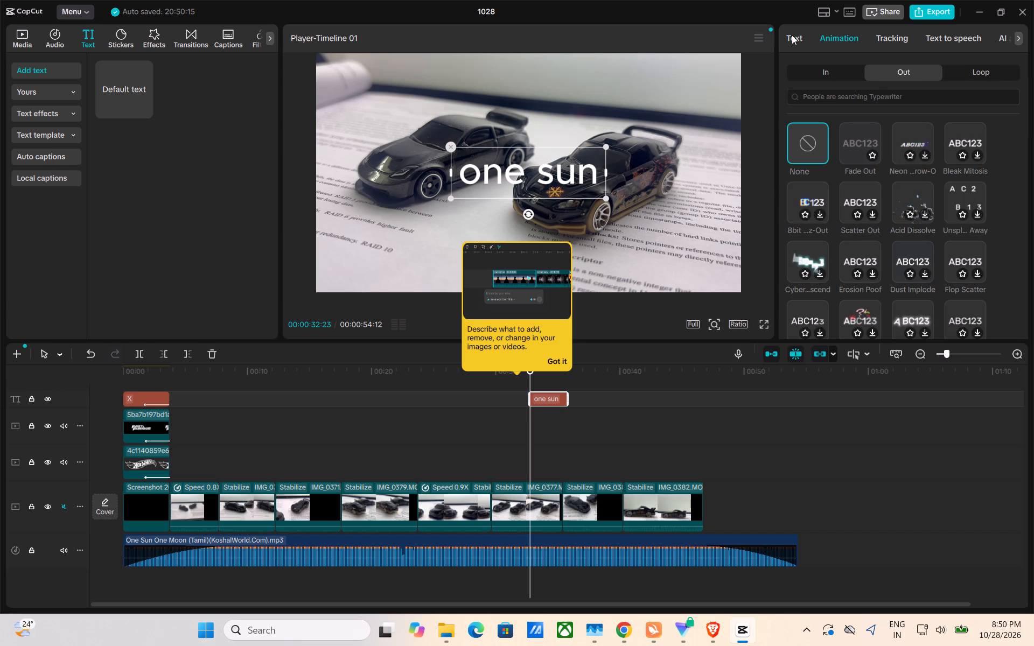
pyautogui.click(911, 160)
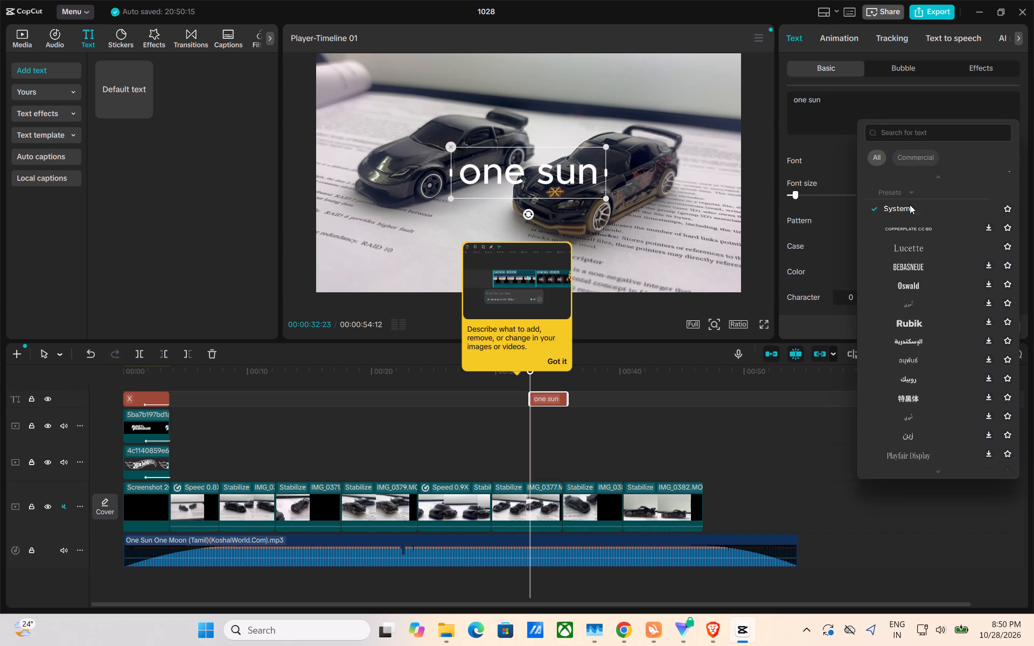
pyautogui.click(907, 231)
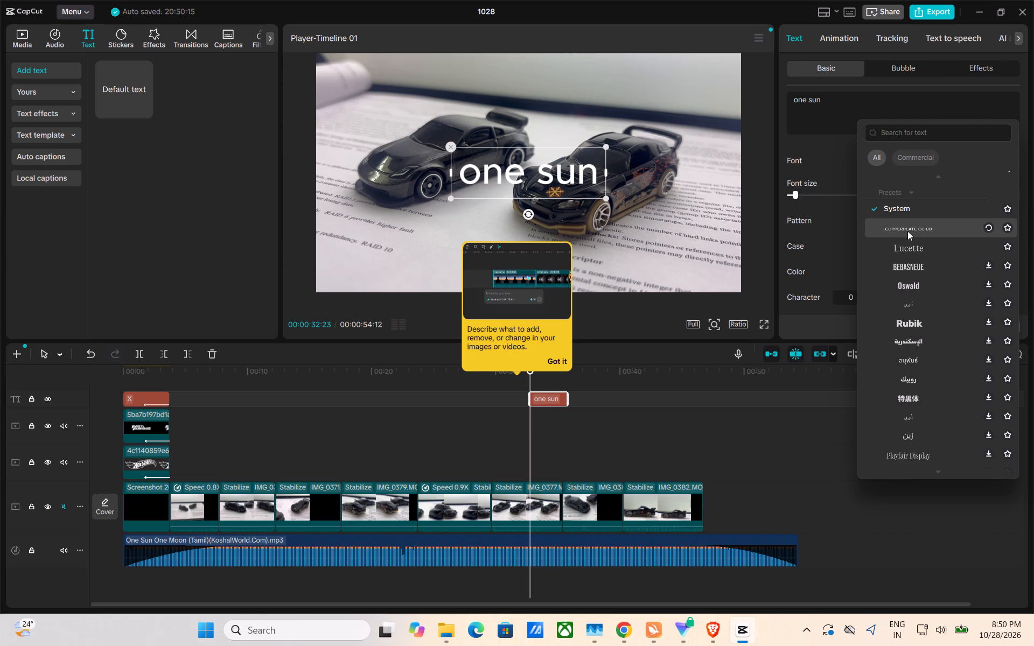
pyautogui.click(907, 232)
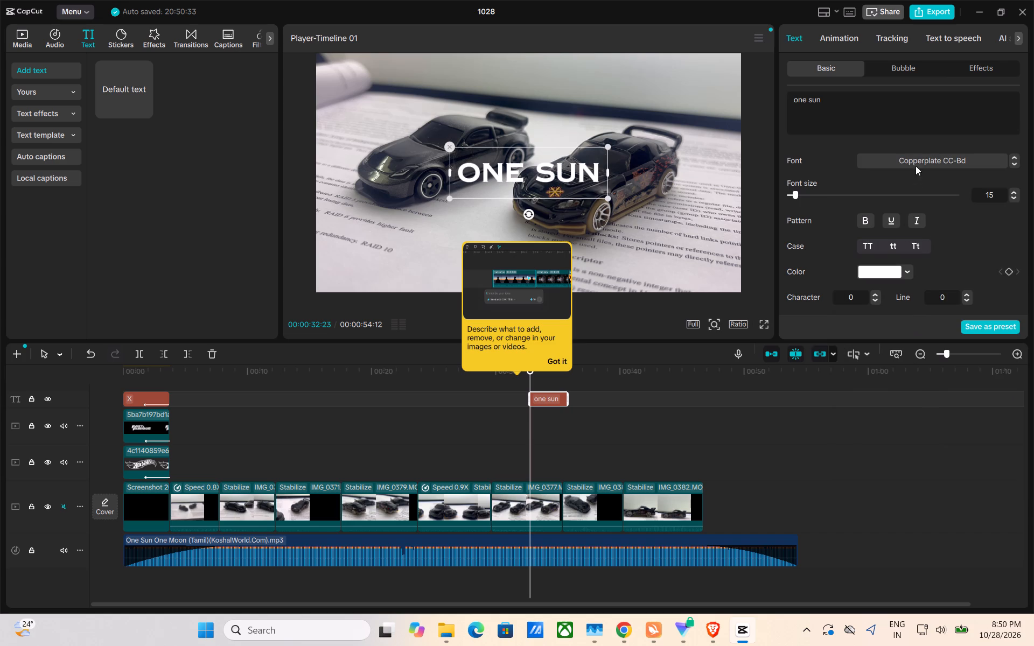
# Compare further fonts for the "one sun" caption and set its font to 코트라 볼드체.
pyautogui.click(915, 156)
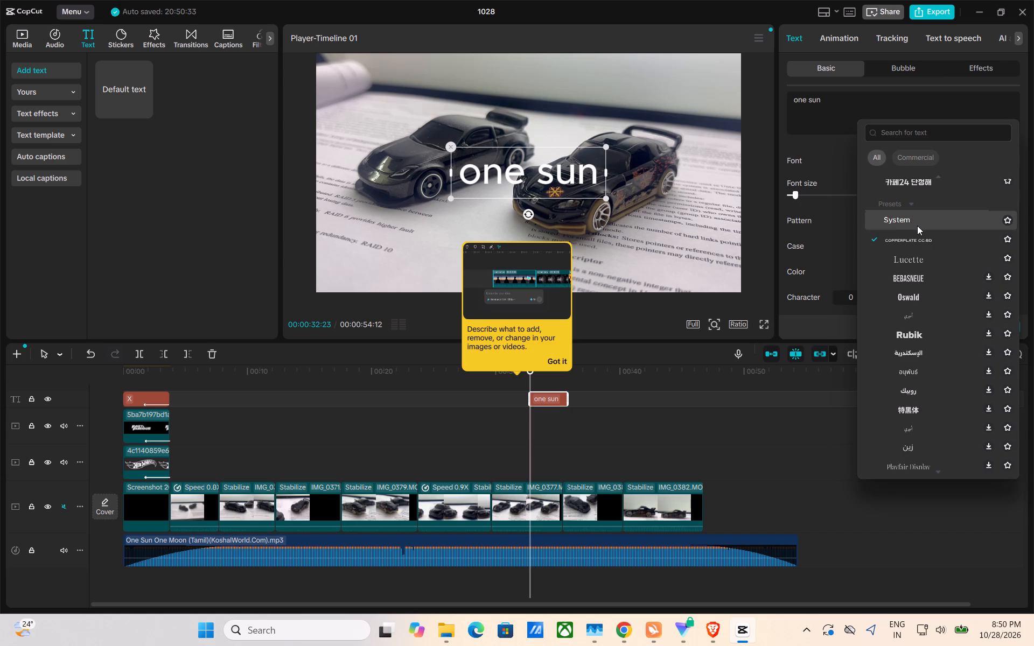
pyautogui.scroll(-2, 912, 283)
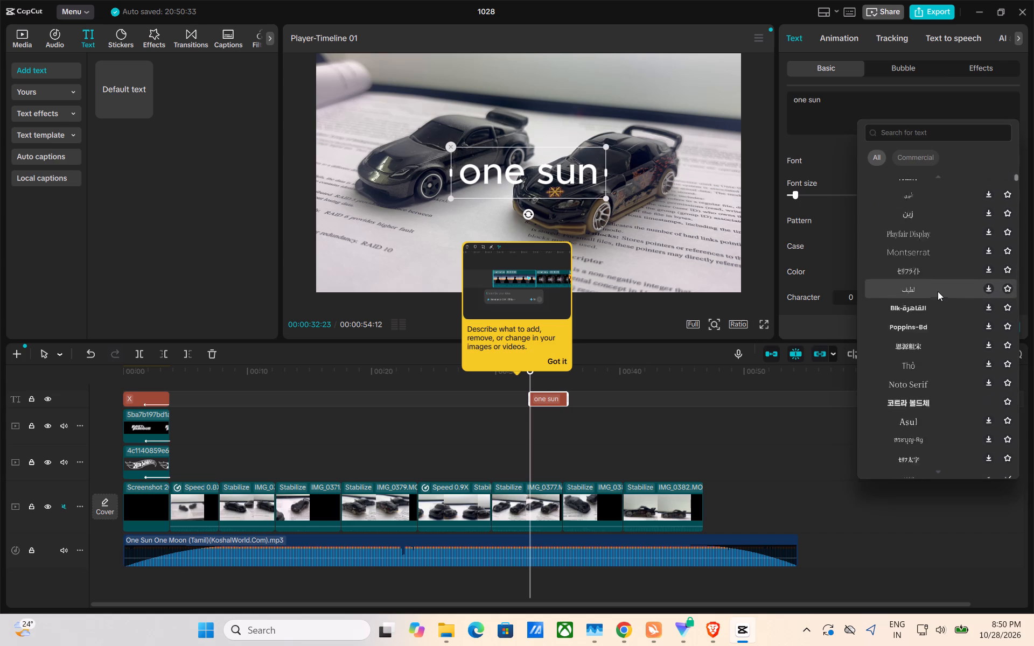
pyautogui.scroll(-1, 938, 291)
pyautogui.click(944, 268)
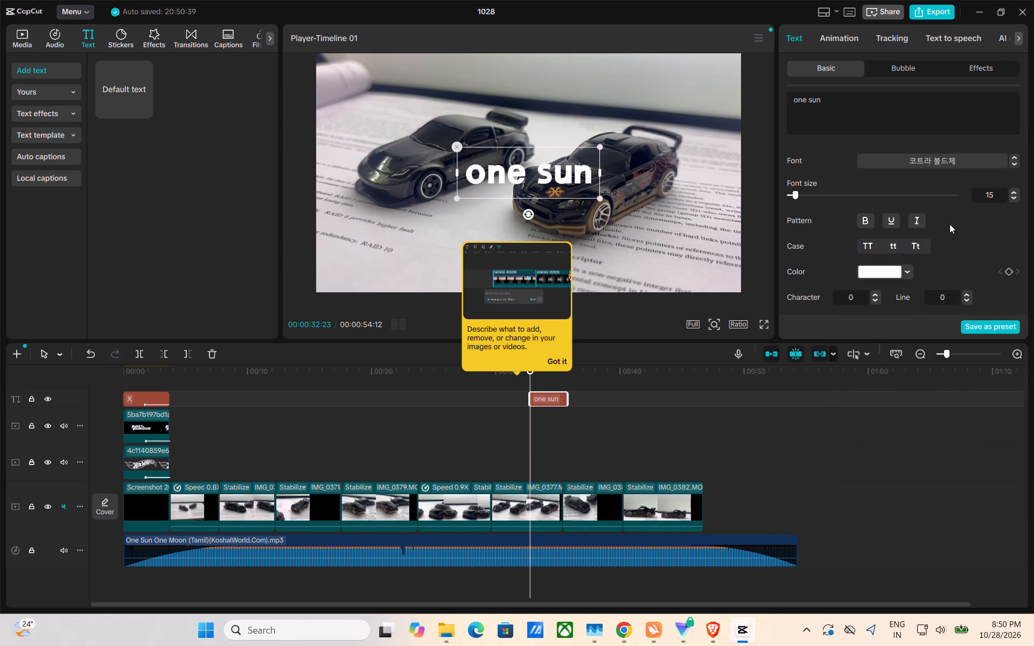
pyautogui.click(970, 163)
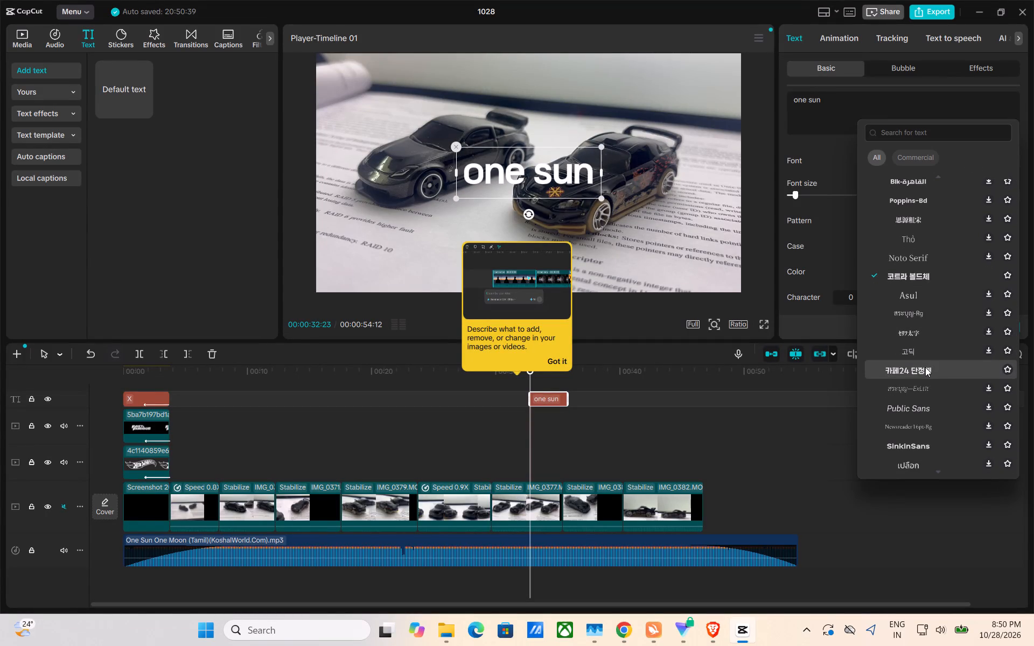
pyautogui.scroll(-5, 925, 367)
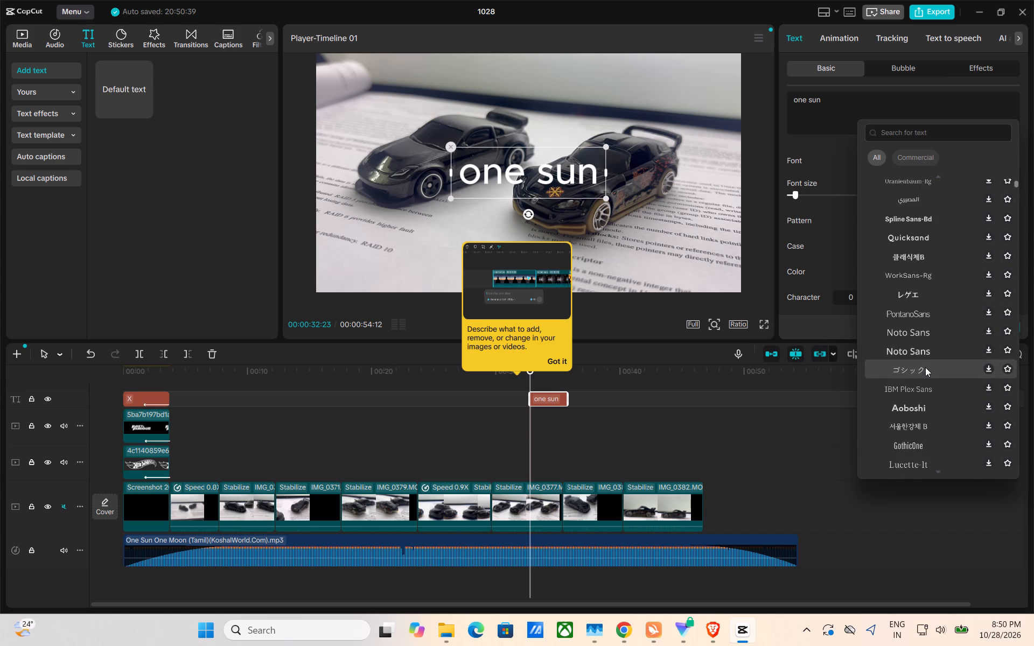
pyautogui.scroll(12, 925, 367)
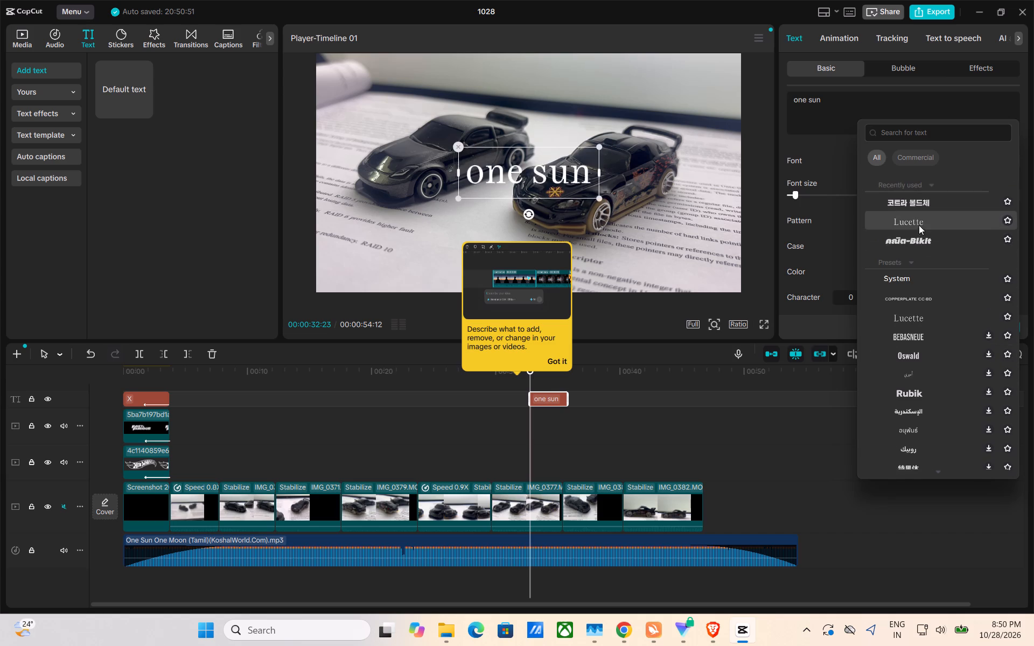
pyautogui.scroll(-1, 893, 382)
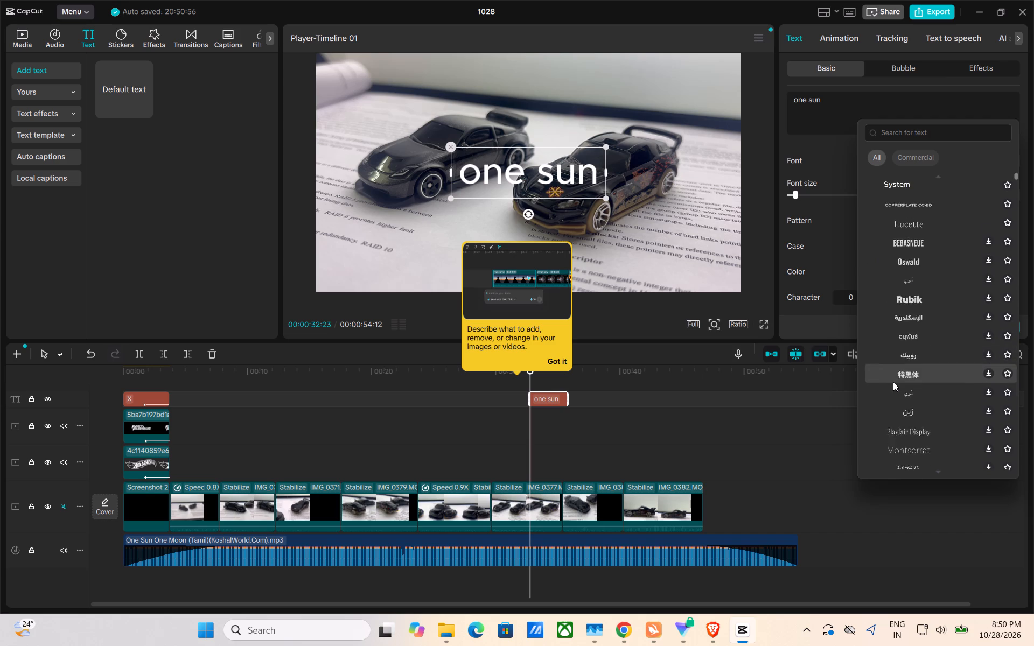
pyautogui.scroll(-2, 893, 382)
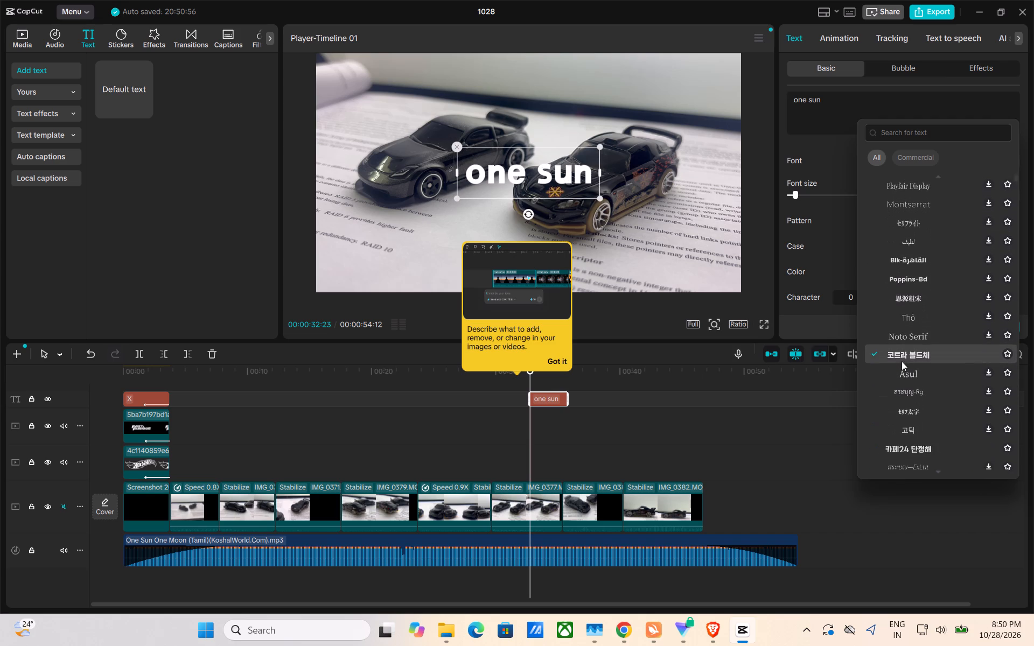
pyautogui.click(902, 361)
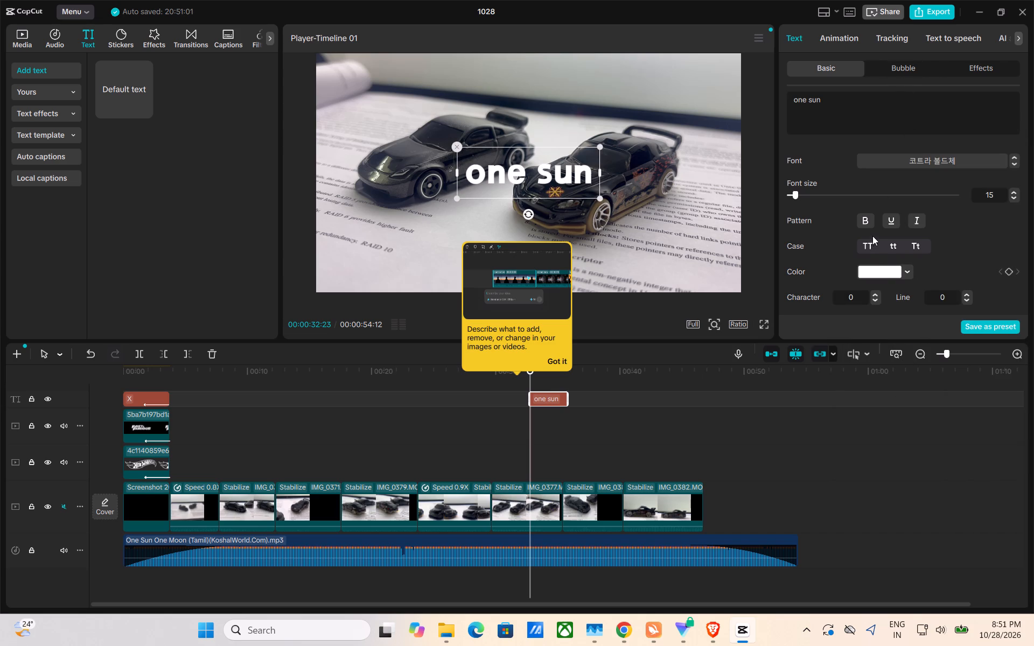
# Try out text colours on the "one sun" caption and settle on the red CD2021.
pyautogui.click(884, 269)
pyautogui.moveTo(906, 332); pyautogui.dragTo(927, 317)
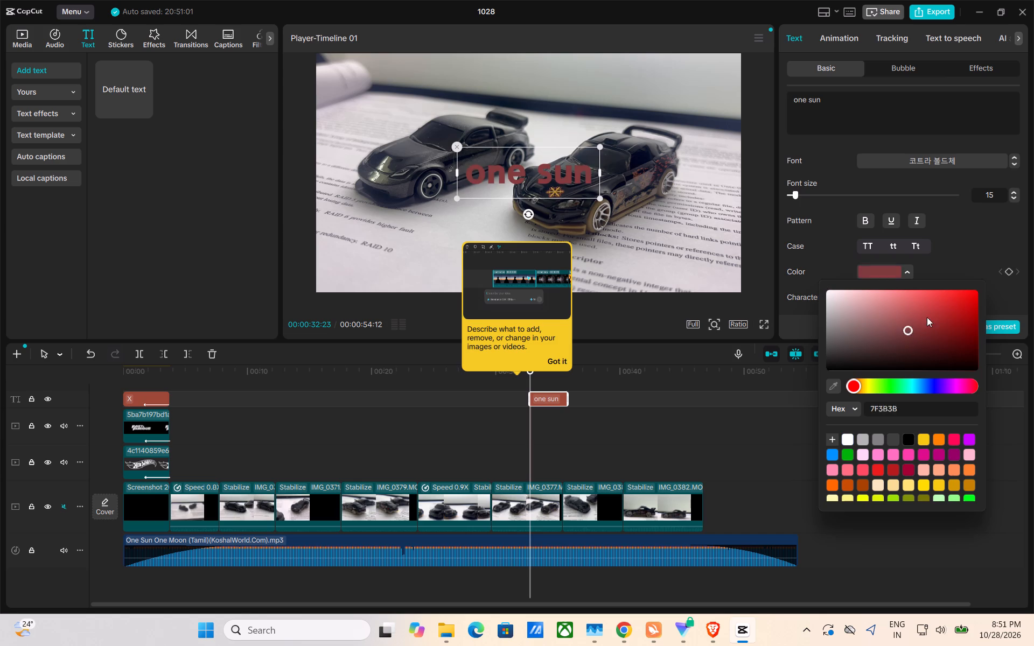
pyautogui.moveTo(927, 317); pyautogui.dragTo(966, 292)
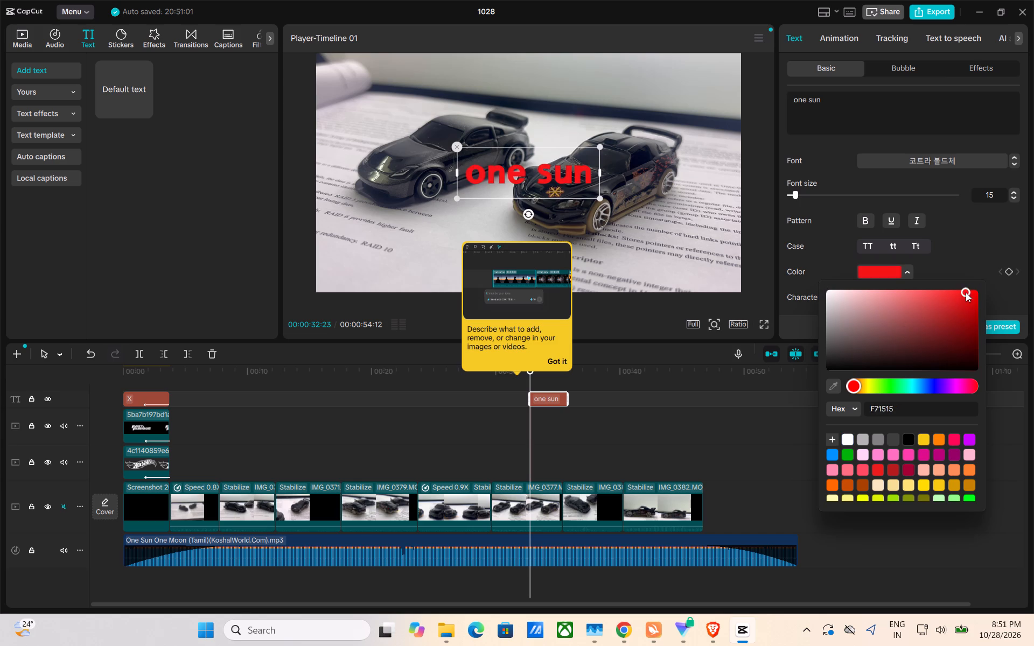
pyautogui.moveTo(966, 292); pyautogui.dragTo(959, 310)
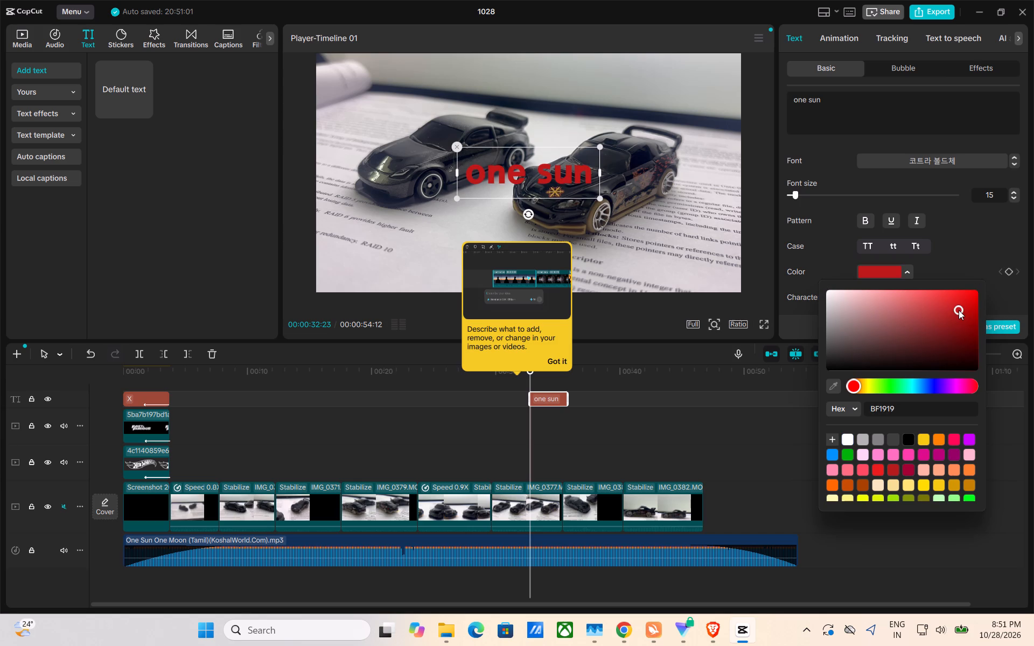
pyautogui.moveTo(959, 310); pyautogui.dragTo(799, 323)
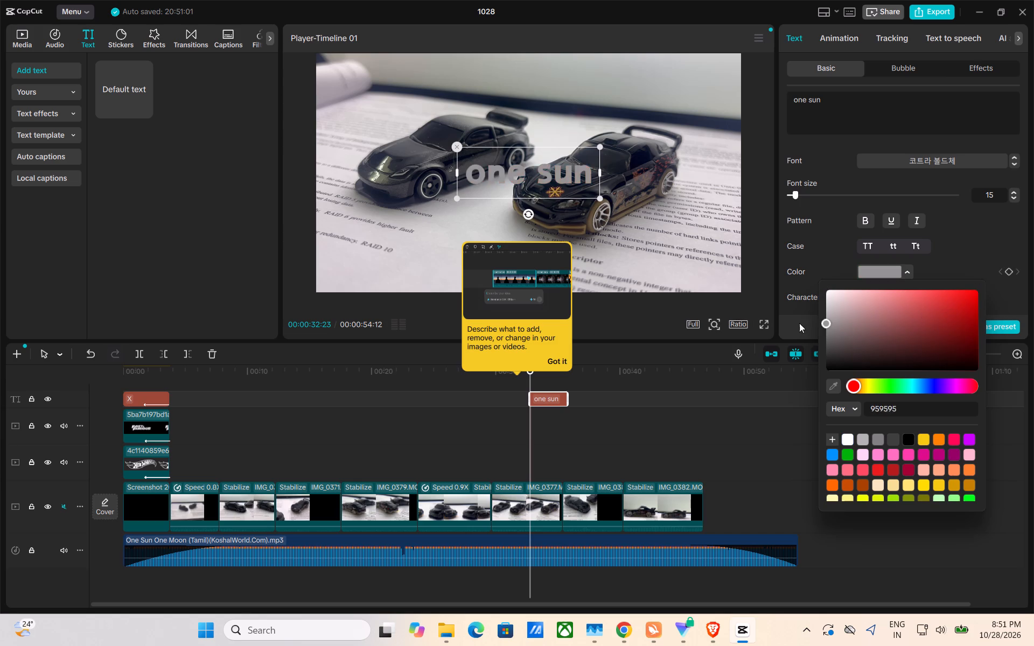
pyautogui.moveTo(799, 323); pyautogui.dragTo(923, 321)
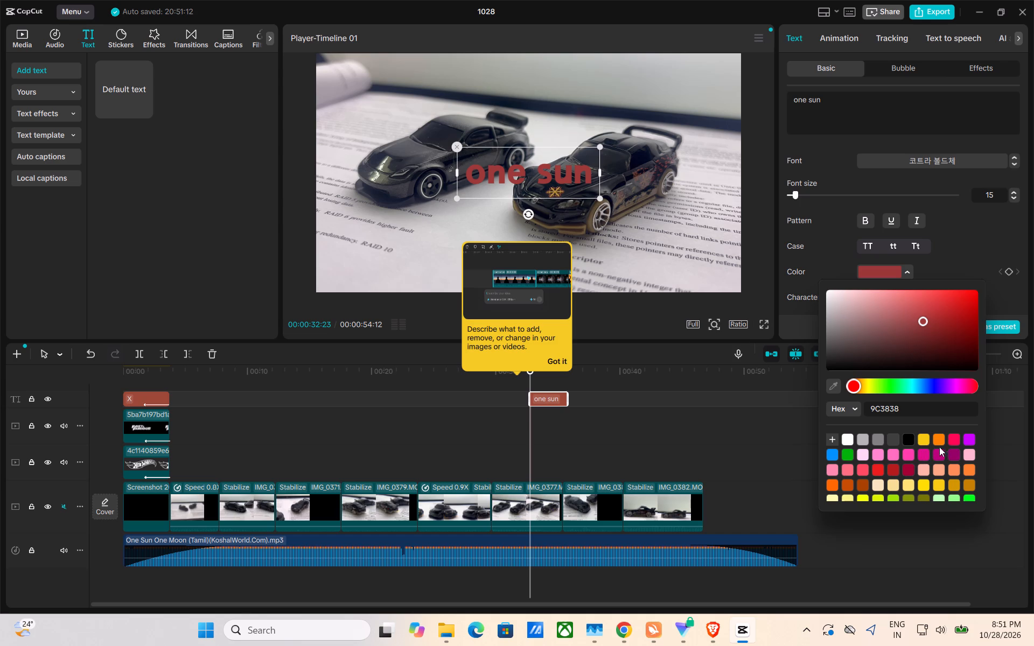
pyautogui.click(931, 433)
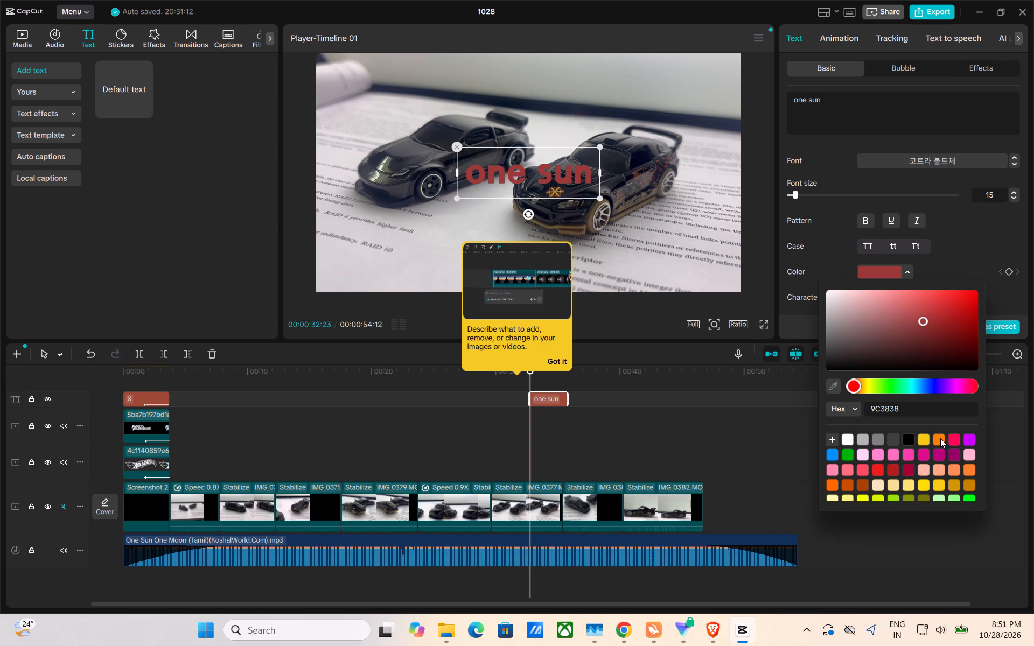
pyautogui.doubleClick(939, 439)
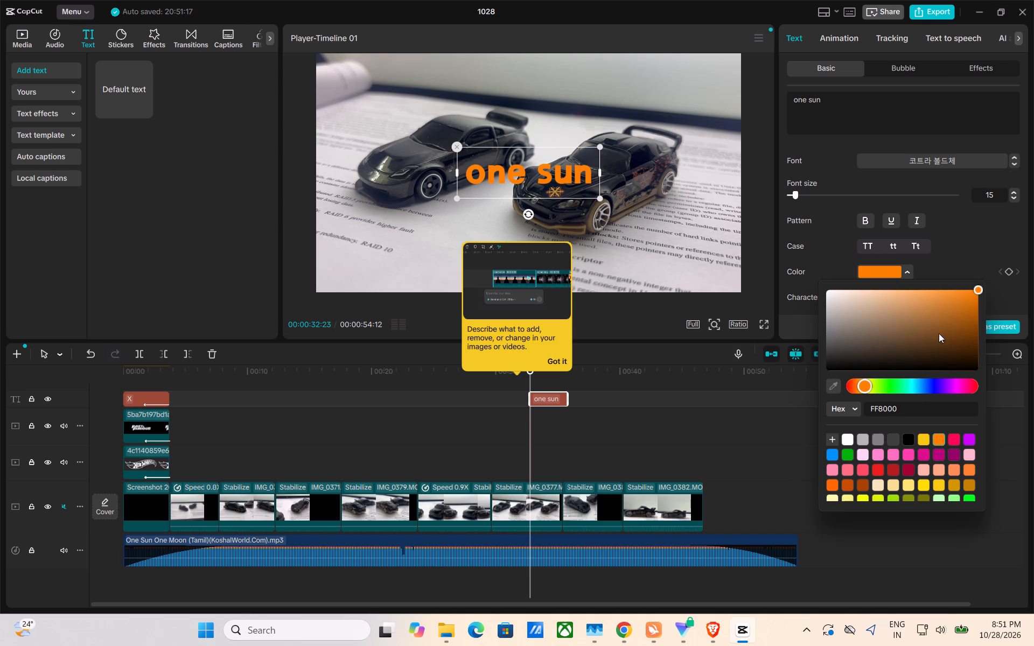
pyautogui.moveTo(869, 385); pyautogui.dragTo(829, 392)
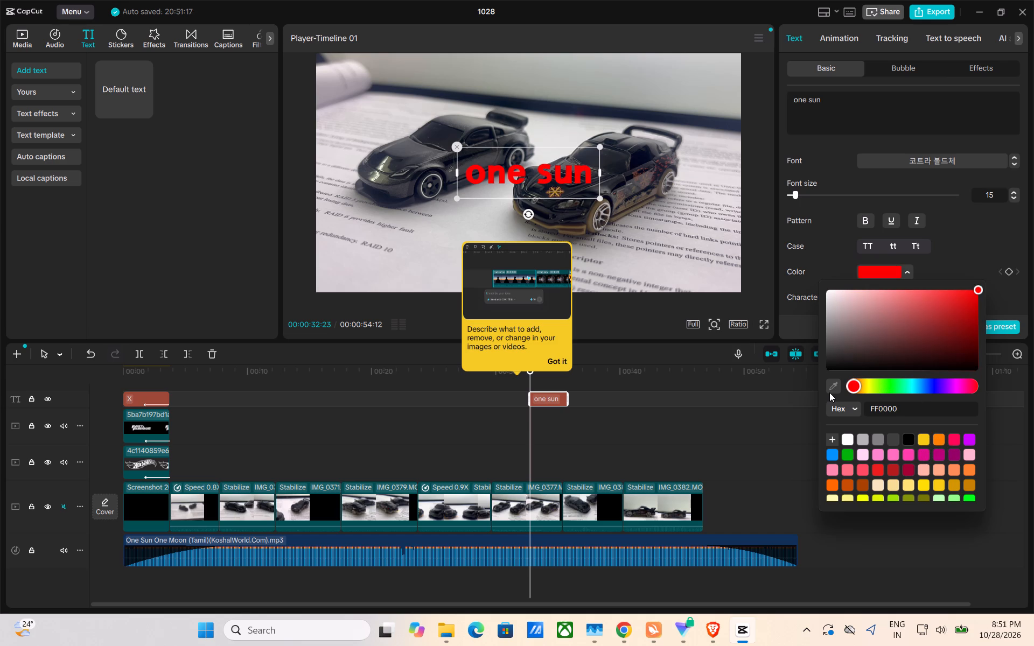
pyautogui.moveTo(829, 392); pyautogui.dragTo(860, 377)
pyautogui.moveTo(948, 303); pyautogui.dragTo(964, 334)
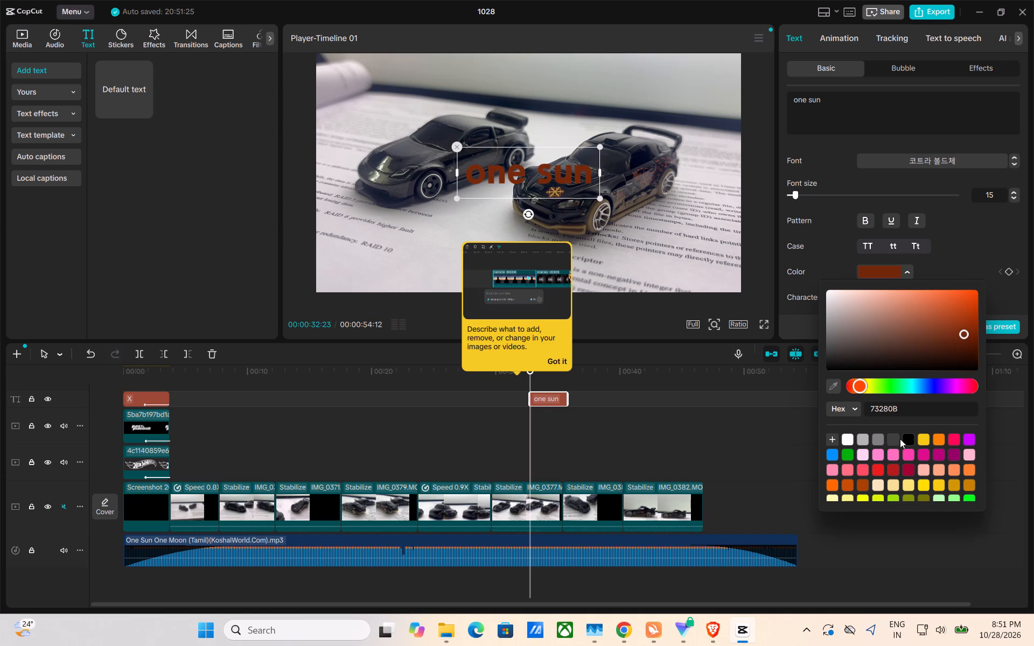
pyautogui.click(892, 467)
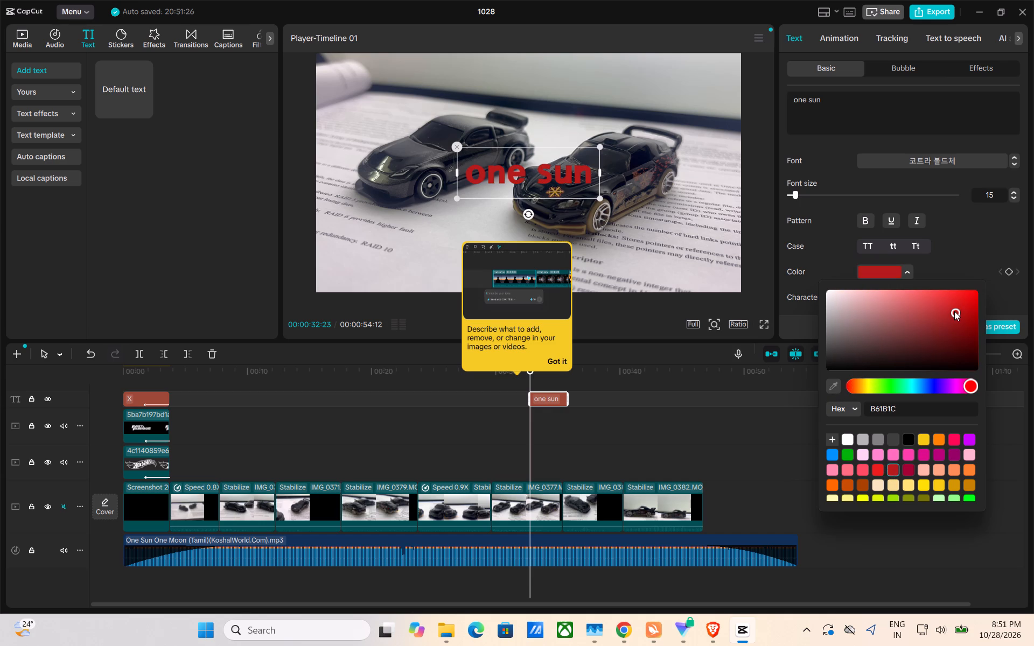
pyautogui.moveTo(954, 311); pyautogui.dragTo(954, 306)
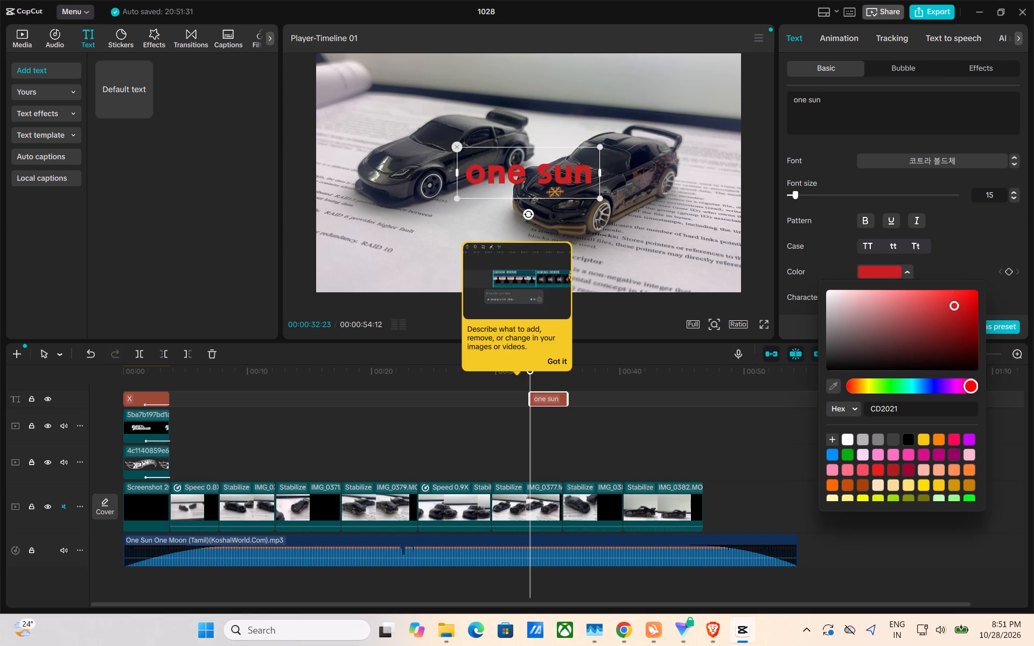
# Enlarge the "one sun" caption slightly, tilt it upward to the right and place it on the page beside the right-hand car's front wheel.
pyautogui.moveTo(599, 195); pyautogui.dragTo(612, 183)
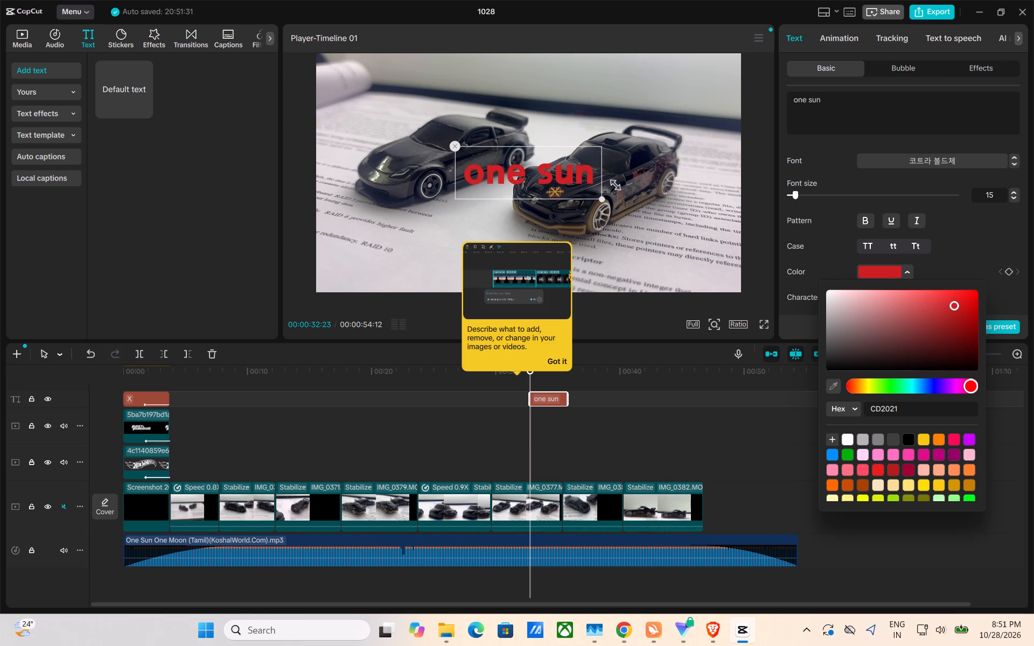
pyautogui.moveTo(612, 183); pyautogui.dragTo(611, 184)
pyautogui.moveTo(528, 213); pyautogui.dragTo(528, 213)
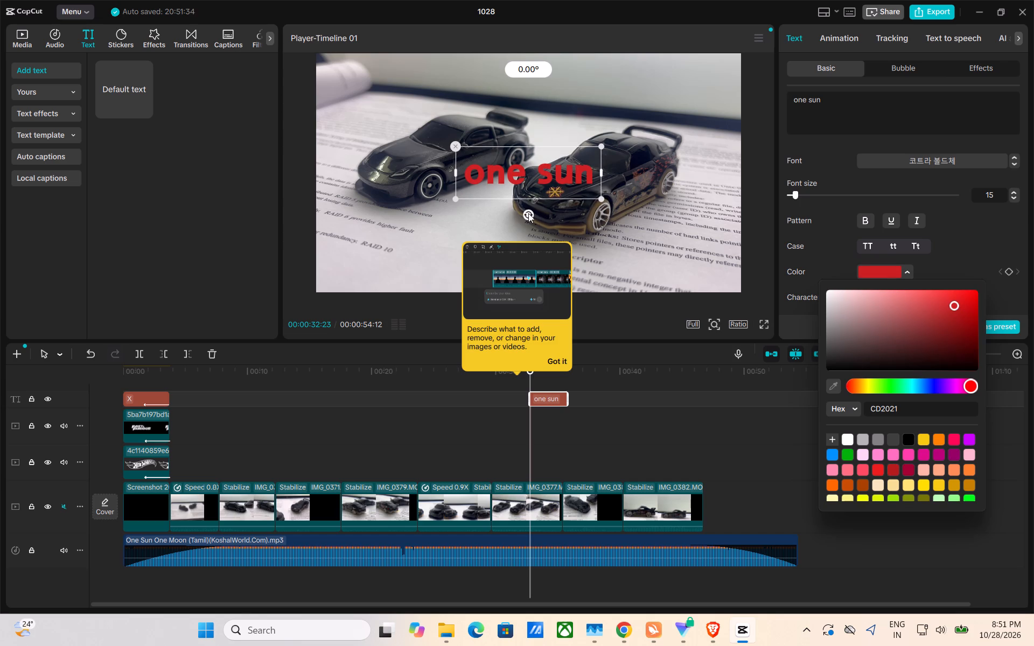
pyautogui.moveTo(528, 213); pyautogui.dragTo(553, 211)
pyautogui.moveTo(536, 158); pyautogui.dragTo(633, 203)
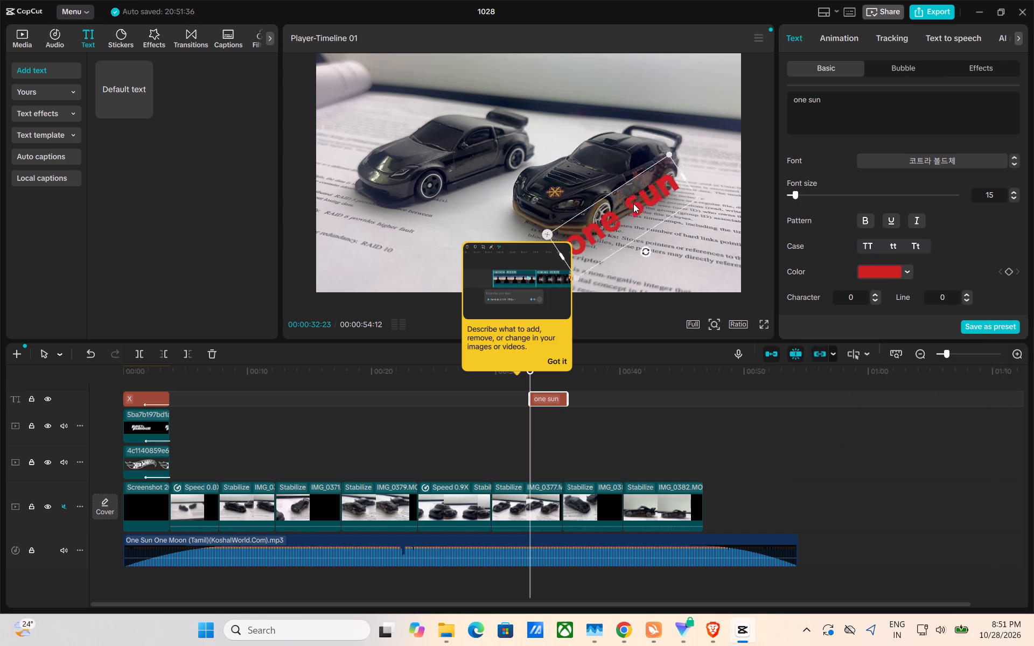
pyautogui.moveTo(633, 203); pyautogui.dragTo(656, 209)
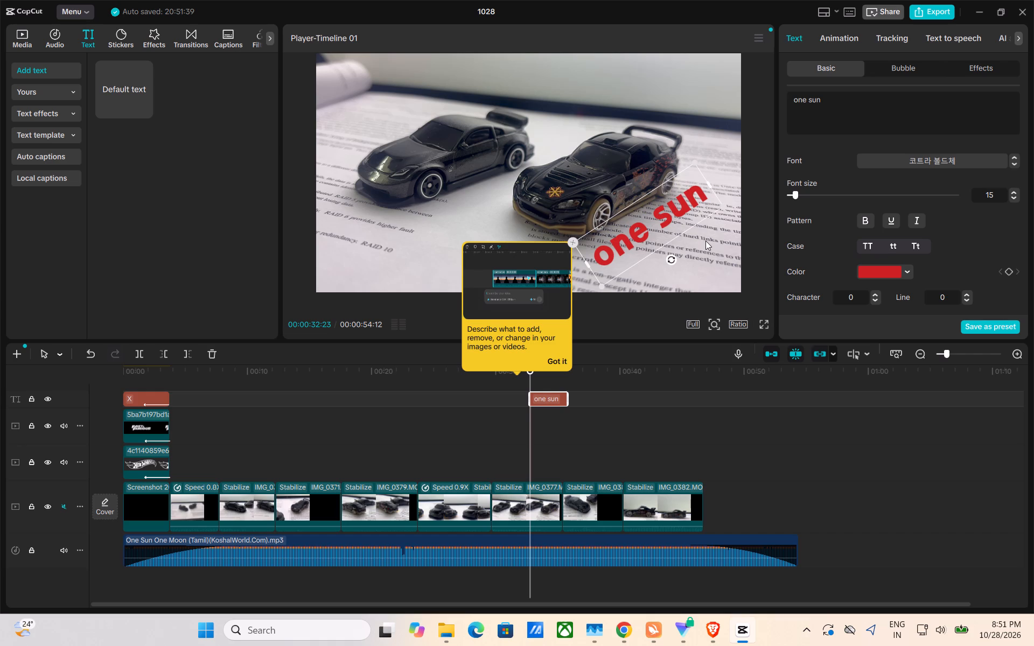
pyautogui.click(705, 241)
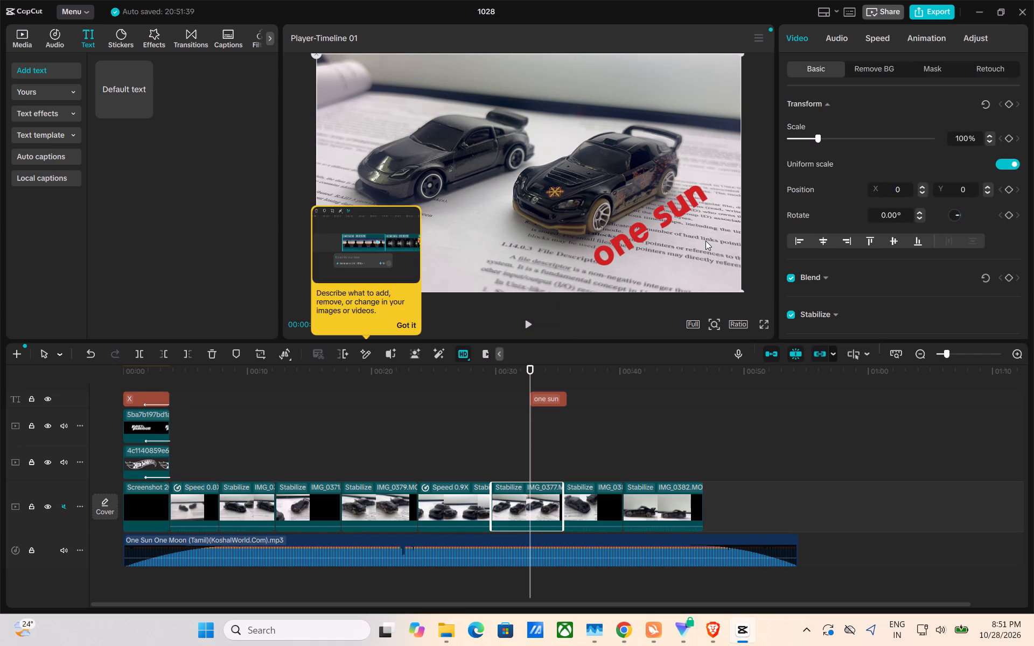
# Reselect the tilted "one sun" caption and preview other fonts on it.
pyautogui.doubleClick(644, 225)
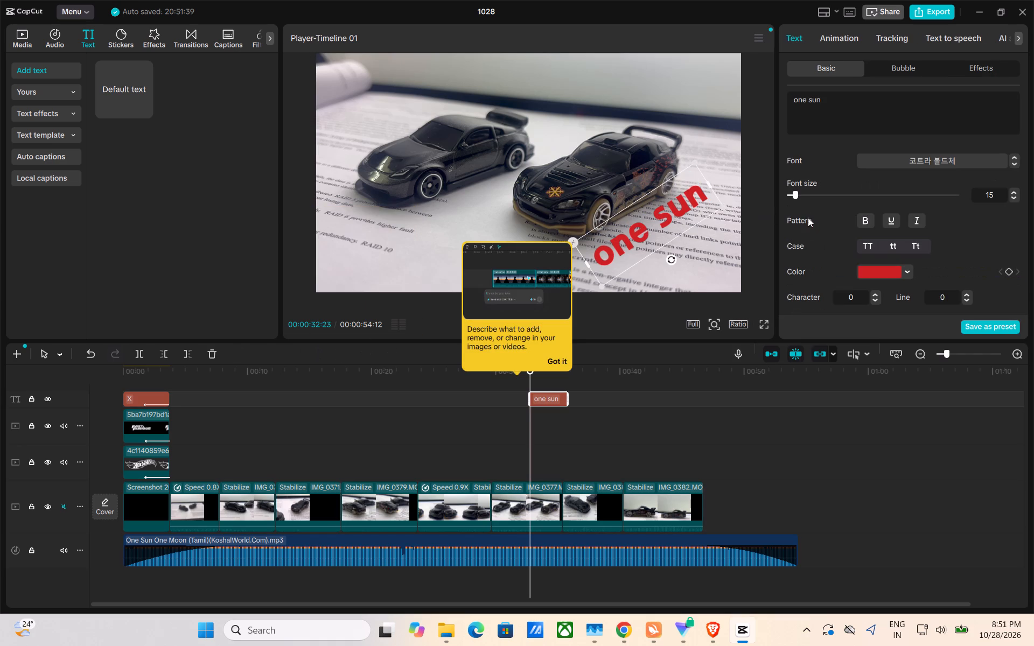
pyautogui.scroll(1, 843, 212)
pyautogui.click(931, 165)
pyautogui.scroll(1, 918, 252)
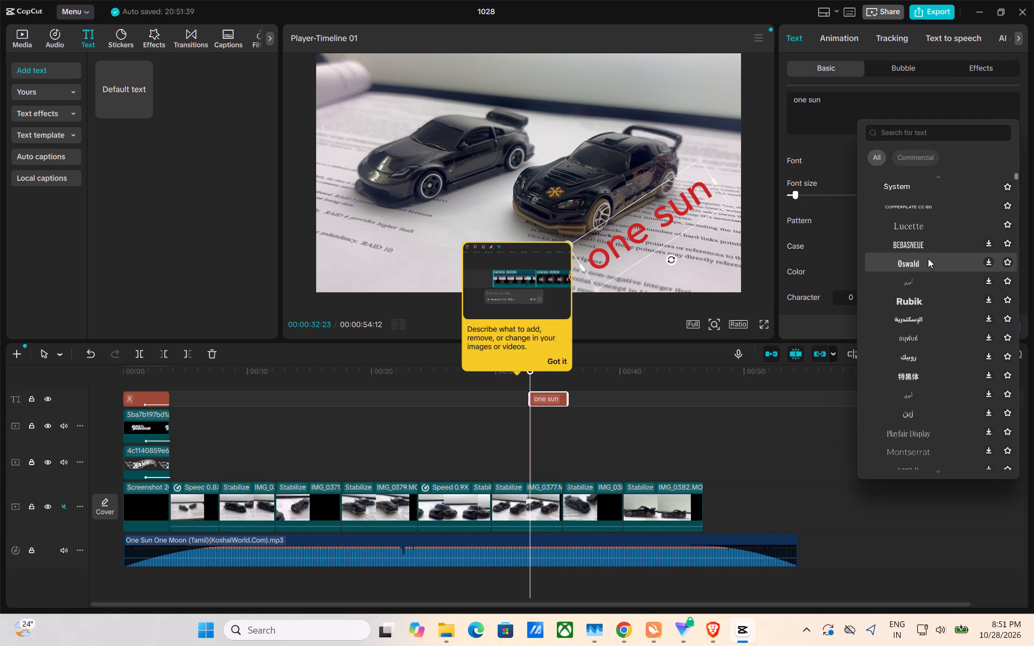
pyautogui.scroll(1, 942, 214)
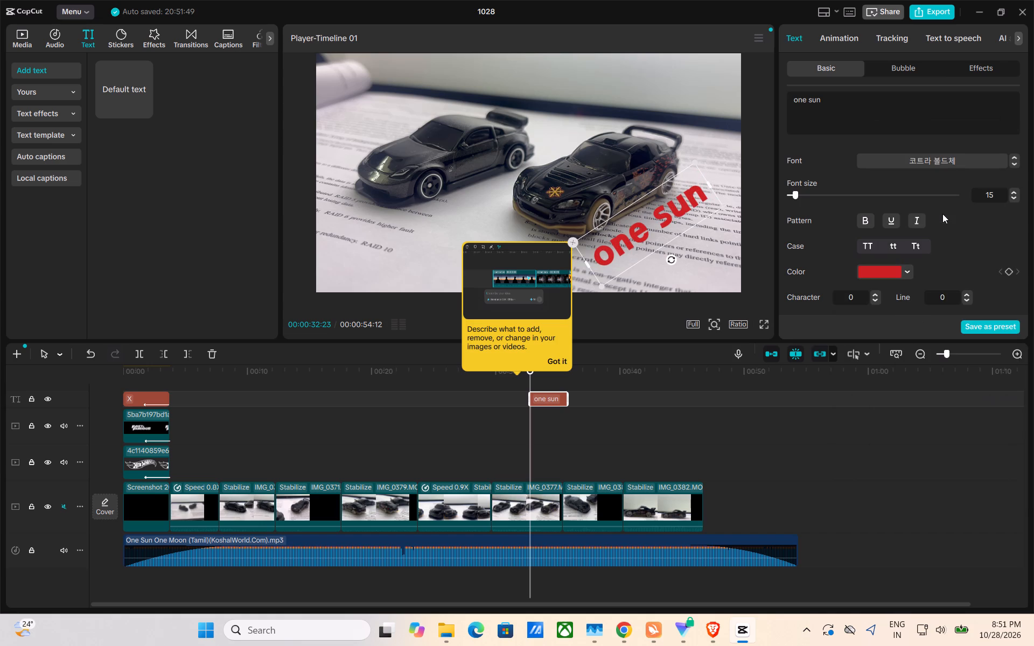
# Change the "one sun" caption's font to the recently used คณิต-BlkIt.
pyautogui.click(957, 168)
pyautogui.click(967, 164)
pyautogui.scroll(1, 937, 229)
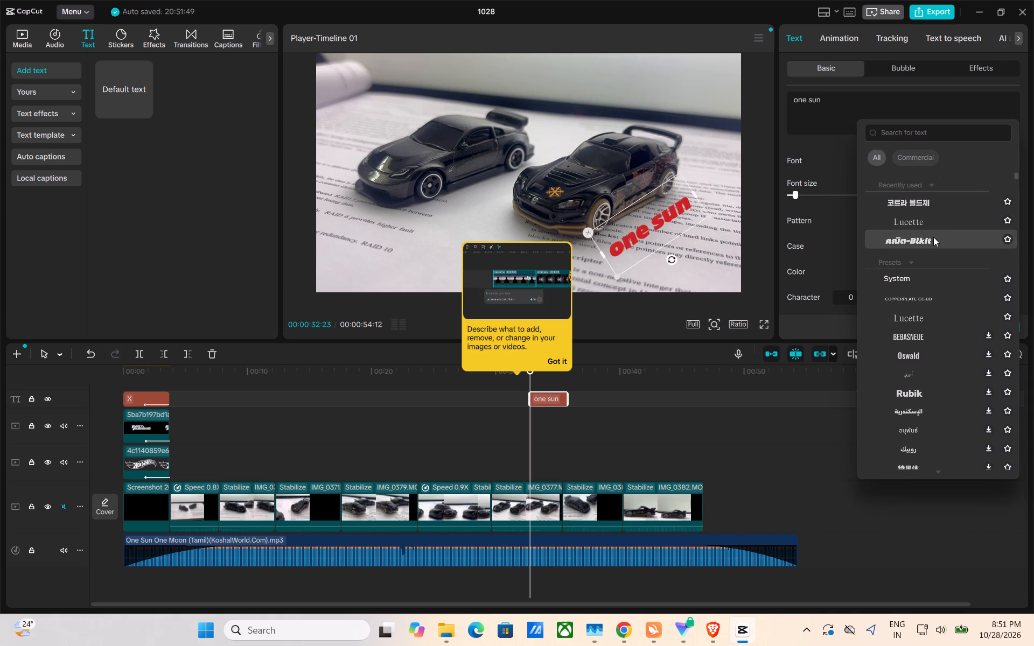
pyautogui.click(932, 236)
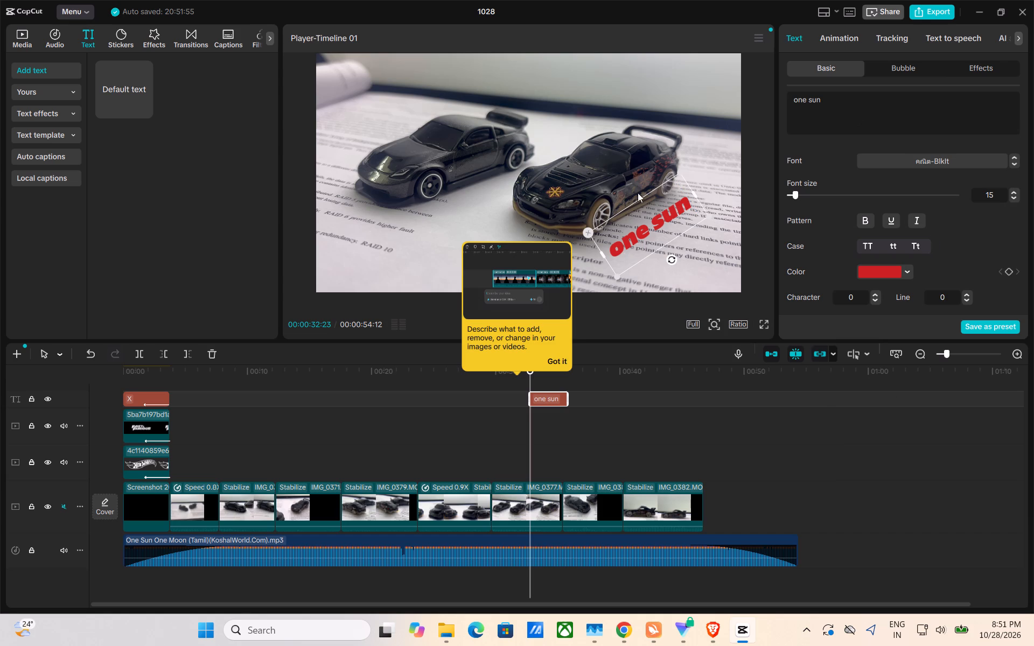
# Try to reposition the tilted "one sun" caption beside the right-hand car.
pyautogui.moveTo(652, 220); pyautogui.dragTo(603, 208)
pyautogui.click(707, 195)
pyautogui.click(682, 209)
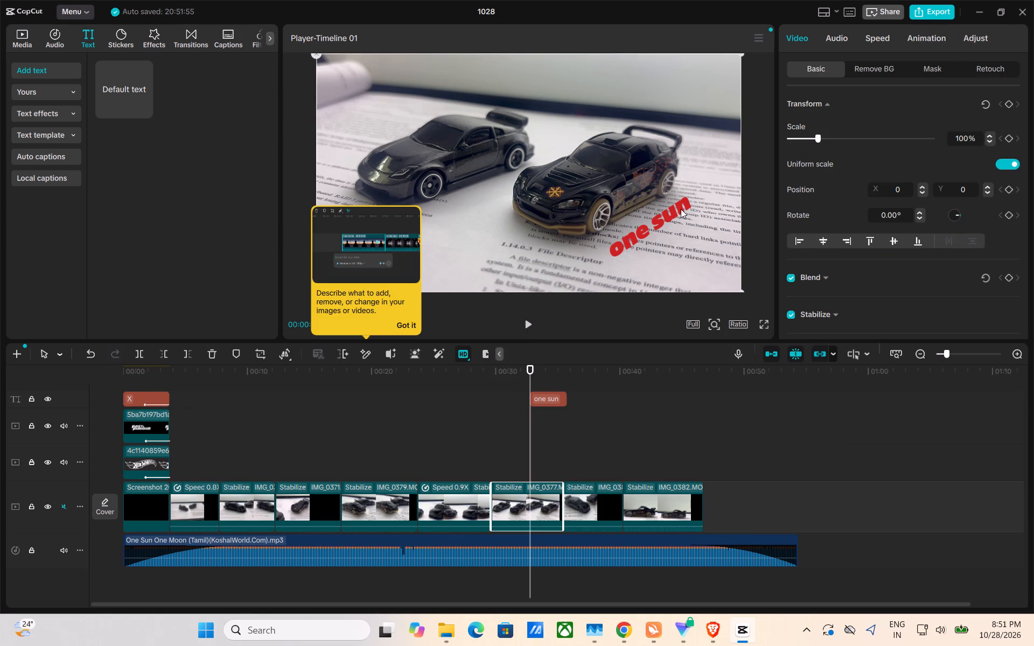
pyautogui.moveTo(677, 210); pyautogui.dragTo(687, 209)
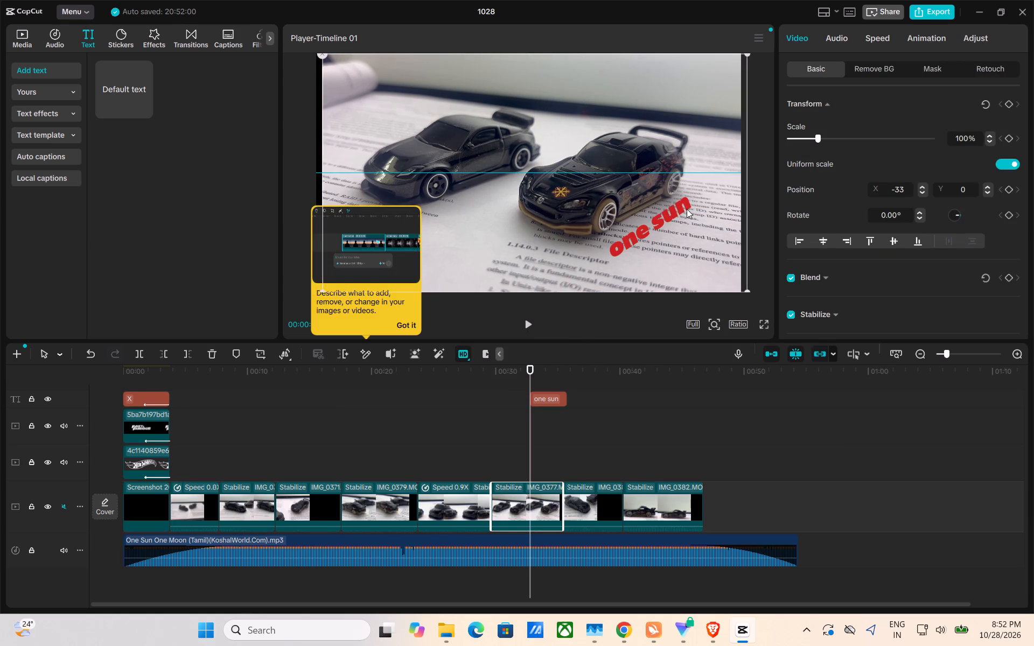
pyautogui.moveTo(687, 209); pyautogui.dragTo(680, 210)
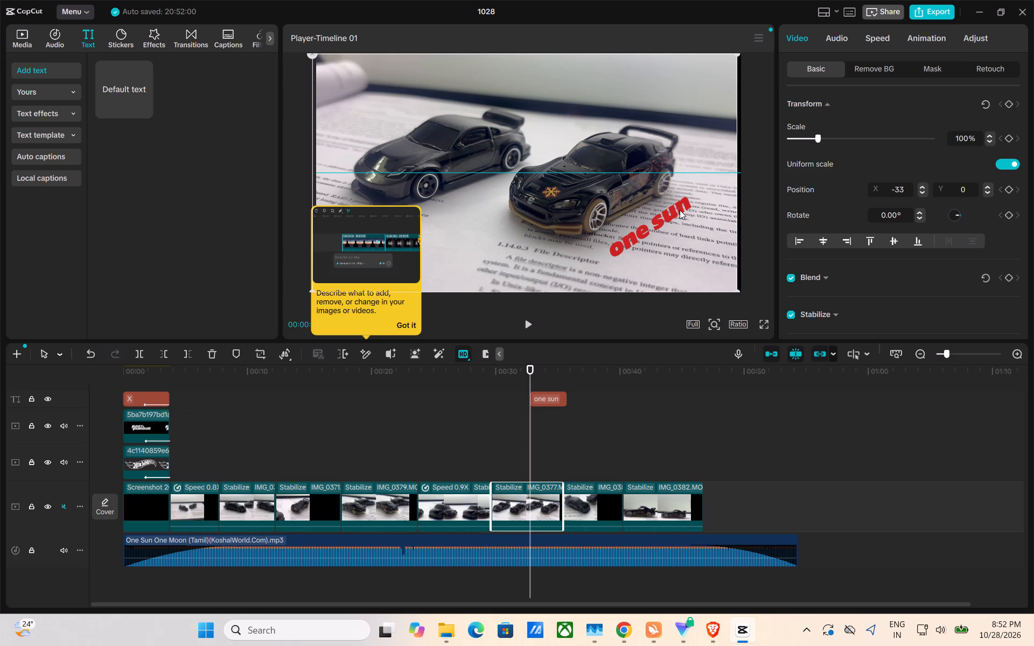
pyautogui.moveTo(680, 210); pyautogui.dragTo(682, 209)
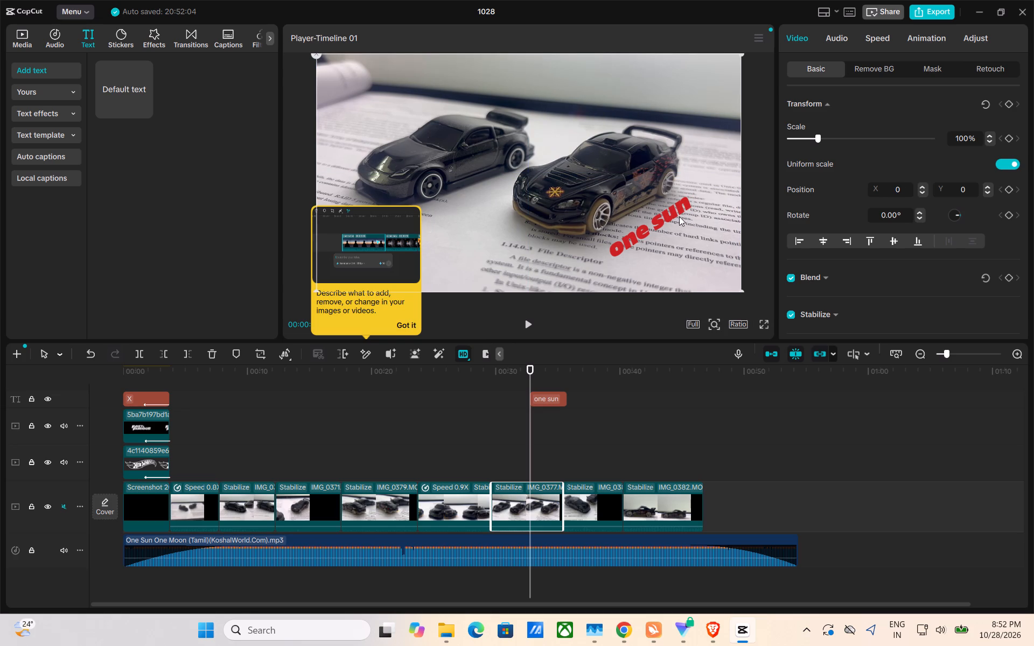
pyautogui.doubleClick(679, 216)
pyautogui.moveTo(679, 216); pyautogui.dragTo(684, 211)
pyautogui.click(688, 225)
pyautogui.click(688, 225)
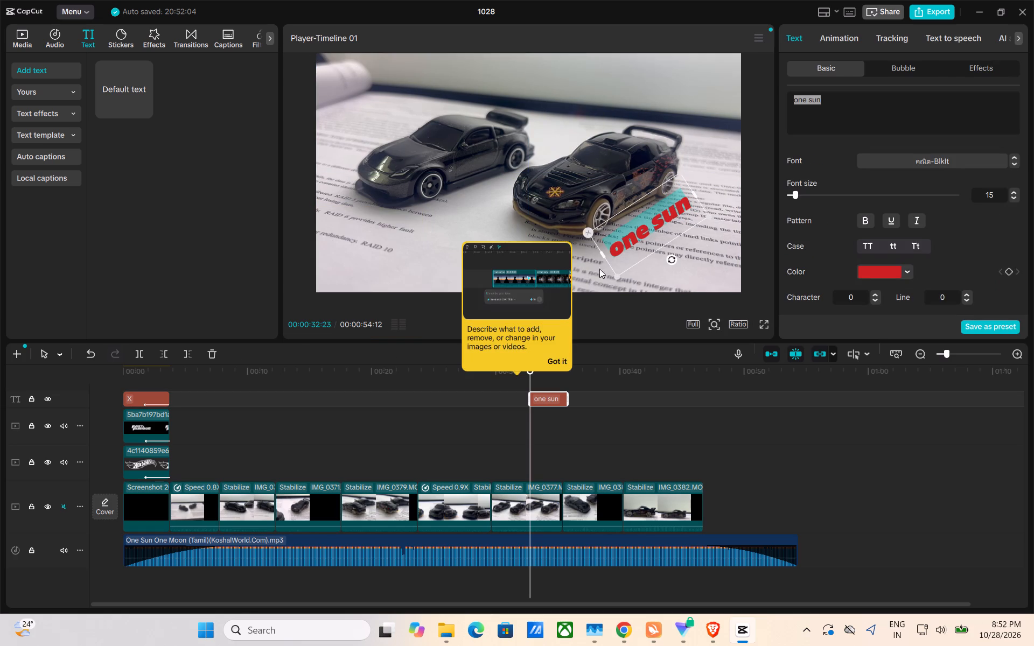
# Dismiss the tip about describing changes to images or videos.
pyautogui.click(560, 366)
pyautogui.moveTo(563, 364); pyautogui.dragTo(553, 361)
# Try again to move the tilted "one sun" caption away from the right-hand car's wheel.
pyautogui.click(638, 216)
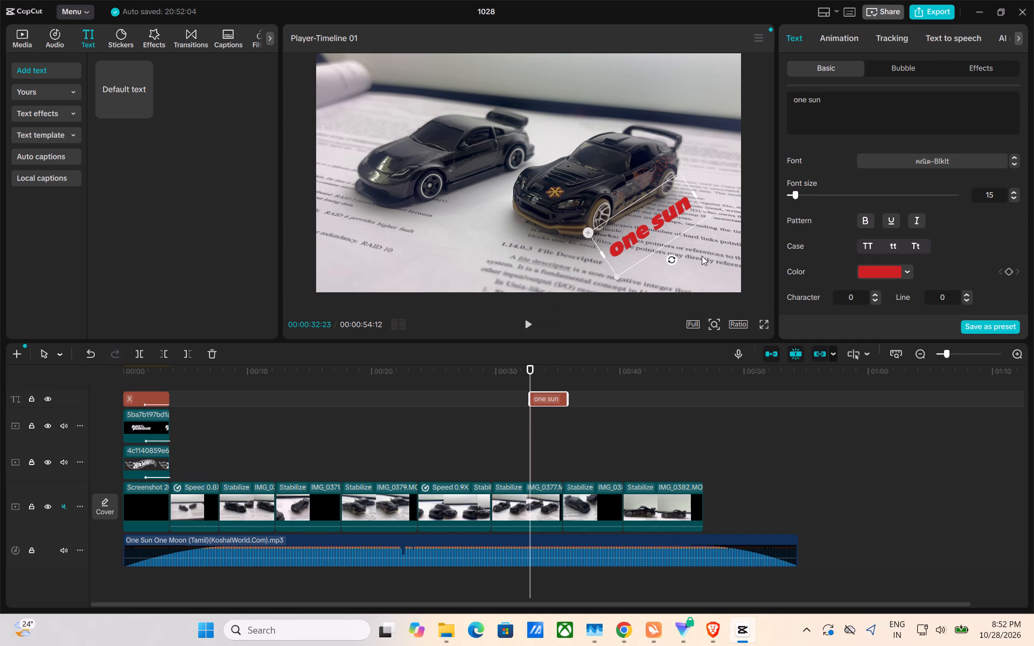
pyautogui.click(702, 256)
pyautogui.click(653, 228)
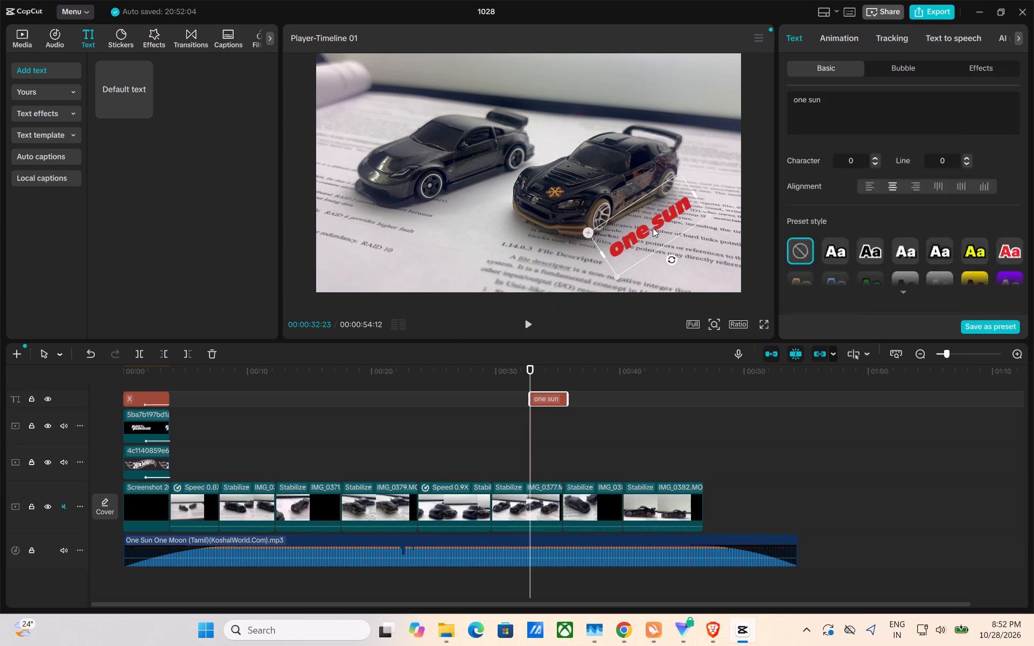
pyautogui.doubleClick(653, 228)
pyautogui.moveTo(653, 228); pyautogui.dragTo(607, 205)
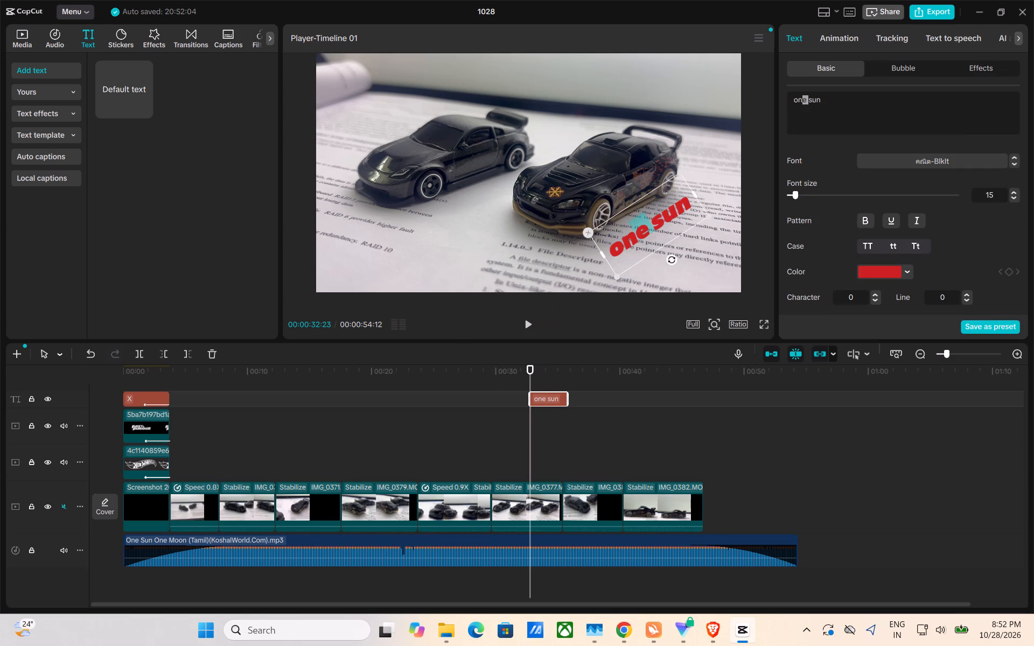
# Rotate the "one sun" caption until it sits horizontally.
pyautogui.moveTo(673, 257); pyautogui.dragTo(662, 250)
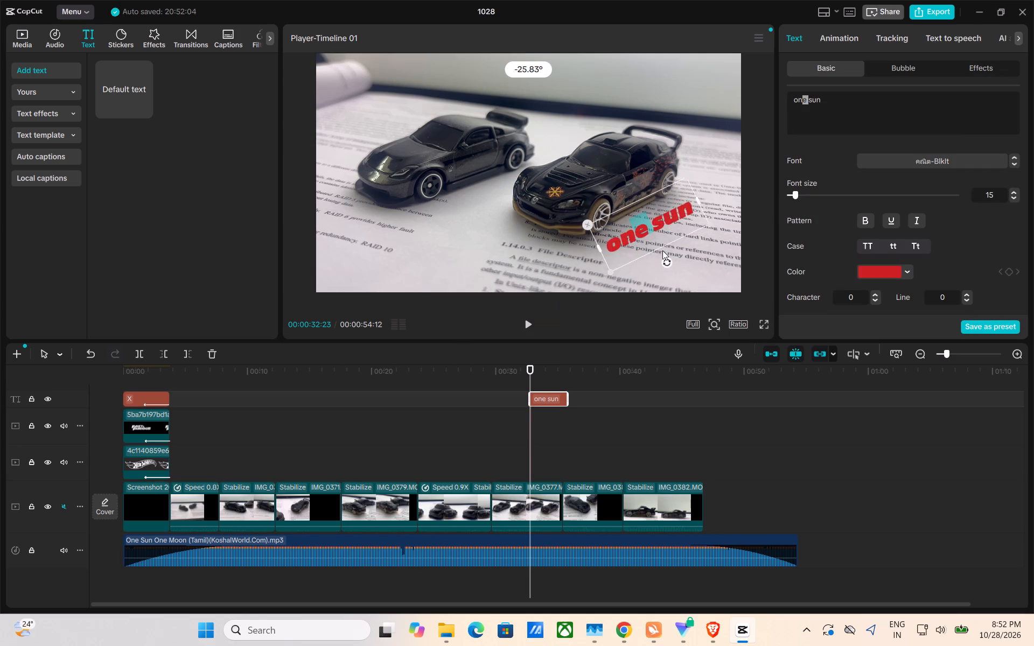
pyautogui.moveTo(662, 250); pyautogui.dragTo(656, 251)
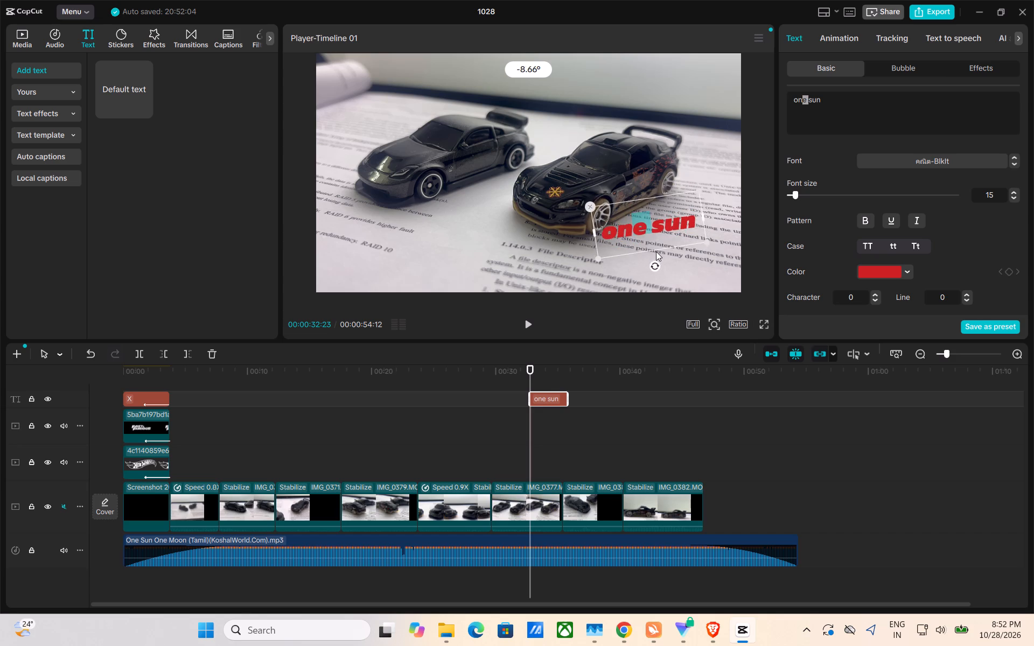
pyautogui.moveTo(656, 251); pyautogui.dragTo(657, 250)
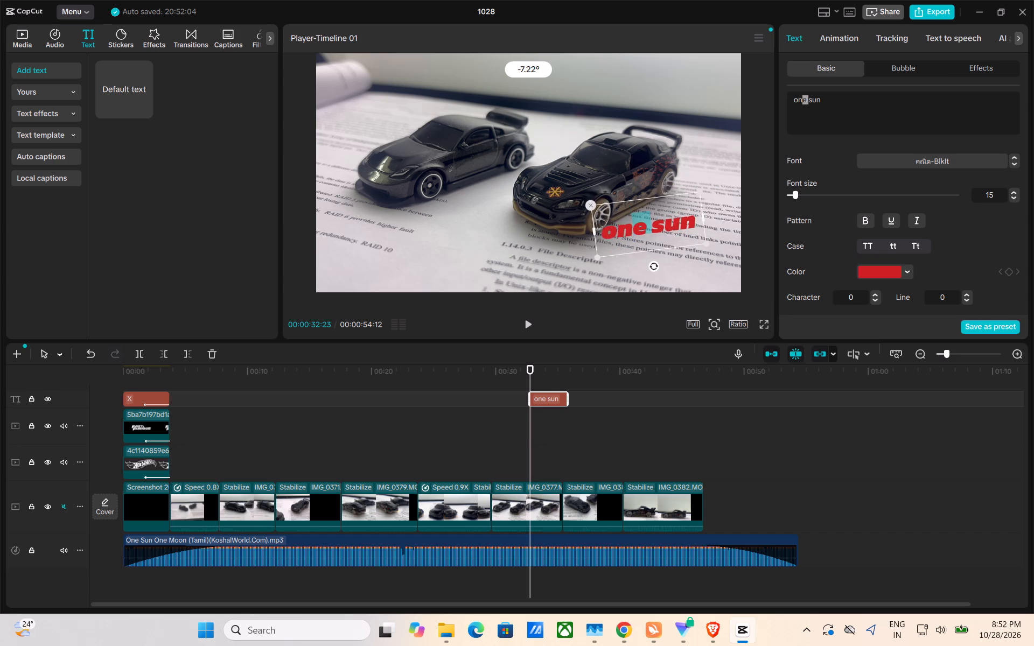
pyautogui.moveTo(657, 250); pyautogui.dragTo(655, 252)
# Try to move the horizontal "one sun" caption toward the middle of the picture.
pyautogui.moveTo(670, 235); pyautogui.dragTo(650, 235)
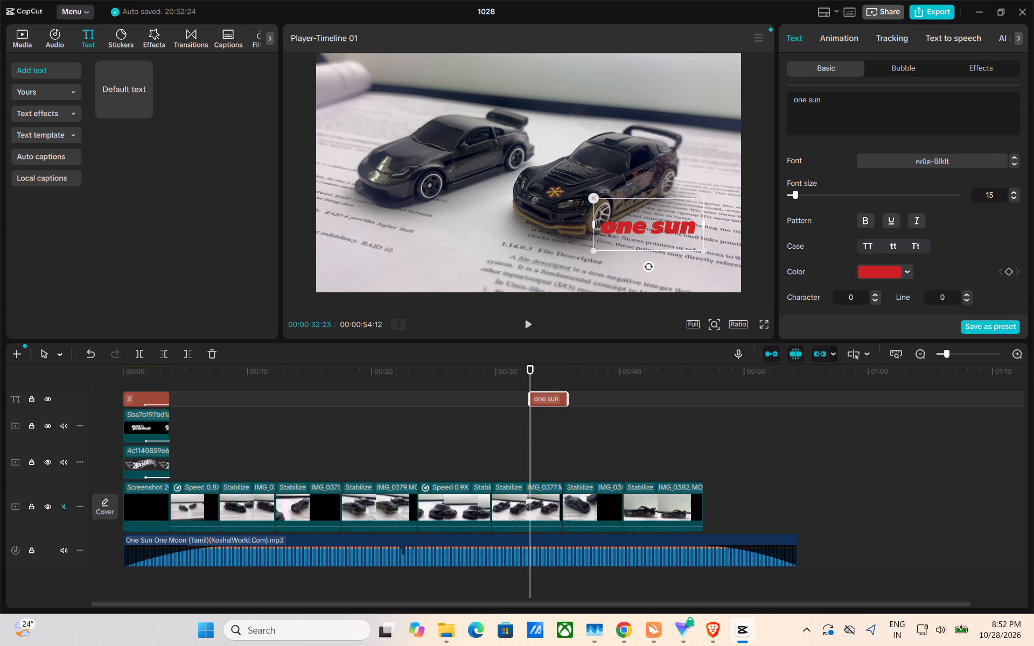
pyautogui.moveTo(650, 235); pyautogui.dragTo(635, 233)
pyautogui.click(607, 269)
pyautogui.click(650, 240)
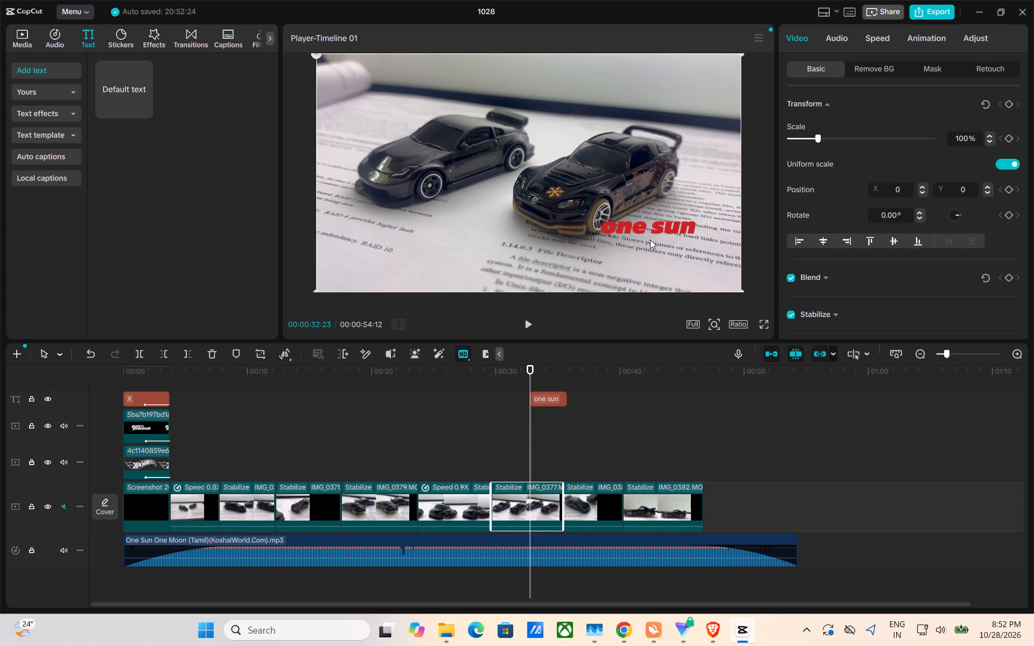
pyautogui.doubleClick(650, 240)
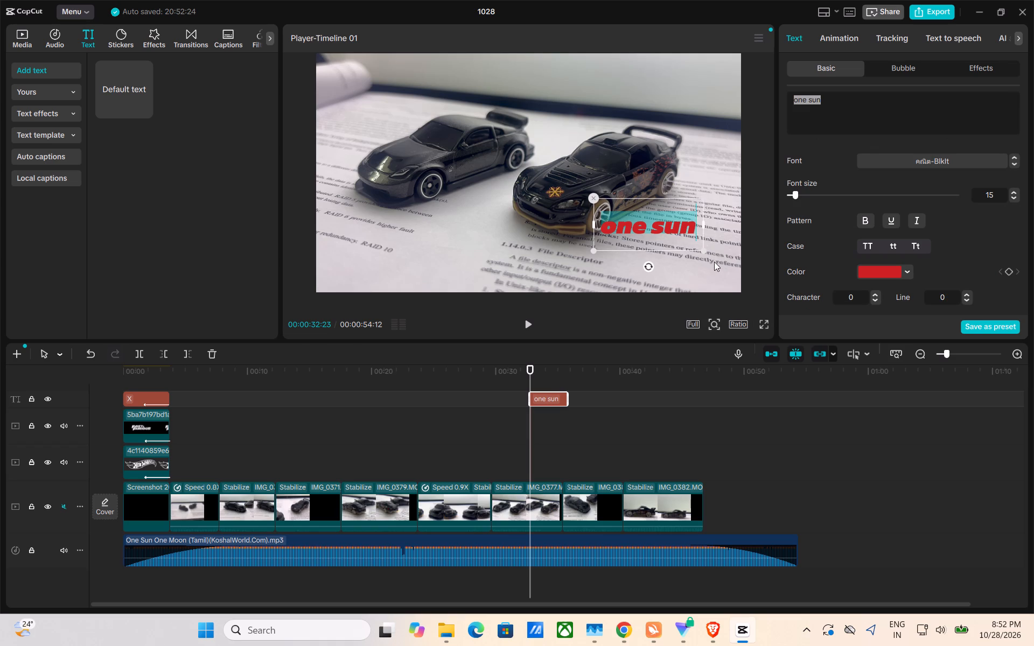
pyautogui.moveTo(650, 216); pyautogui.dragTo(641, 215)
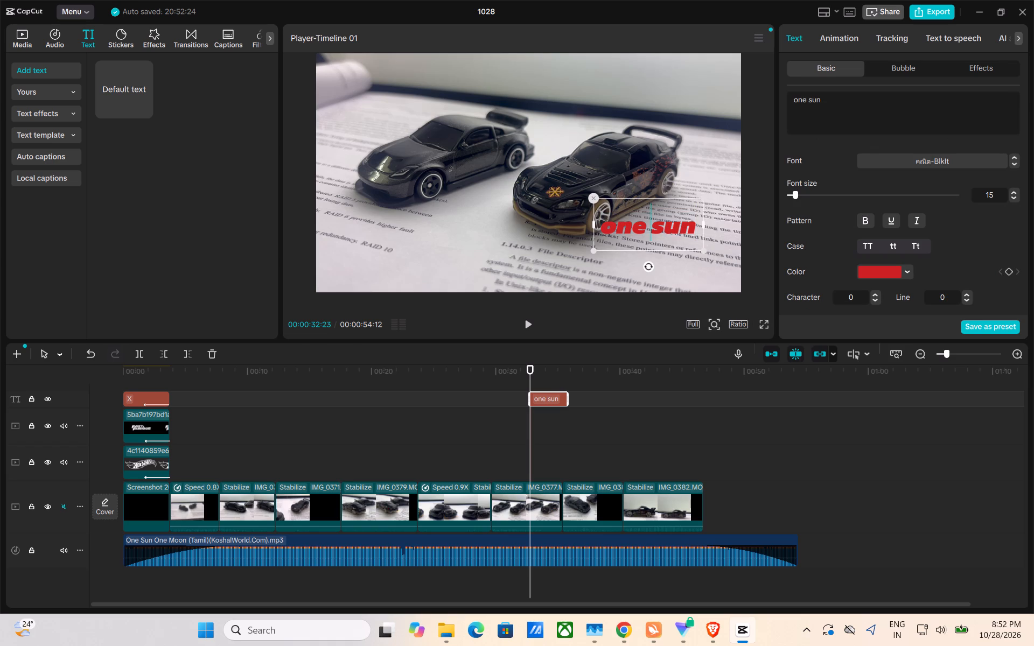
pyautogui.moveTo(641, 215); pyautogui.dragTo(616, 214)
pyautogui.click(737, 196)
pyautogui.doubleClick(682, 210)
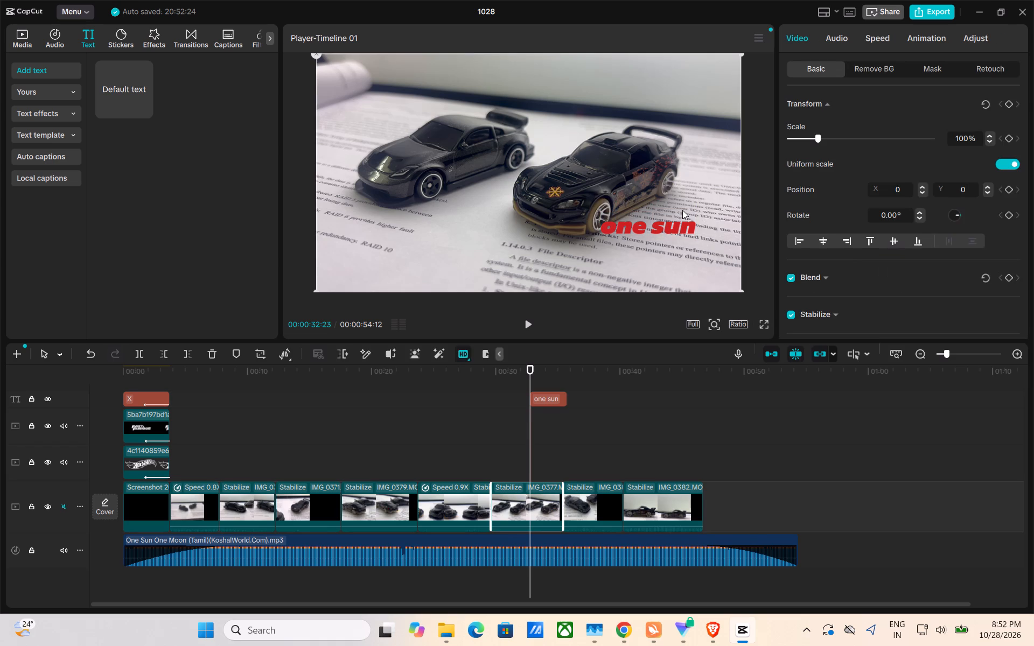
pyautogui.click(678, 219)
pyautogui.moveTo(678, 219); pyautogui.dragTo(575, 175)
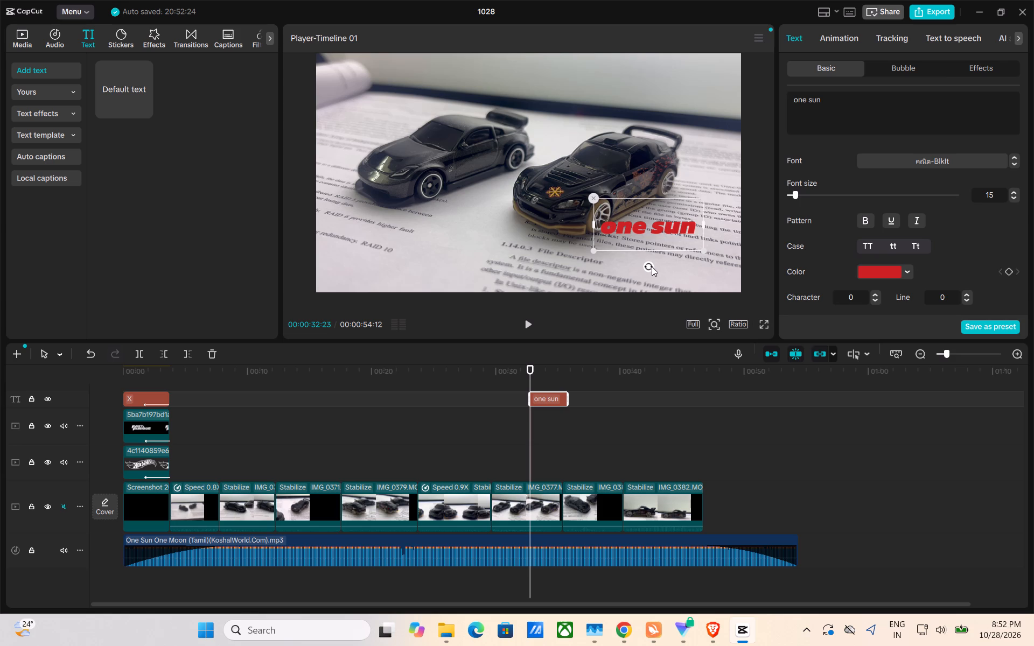
# Move the "one sun" caption to the picture's upper left, above the left-hand car, and tilt it upward to the right.
pyautogui.moveTo(649, 265); pyautogui.dragTo(654, 257)
pyautogui.doubleClick(550, 390)
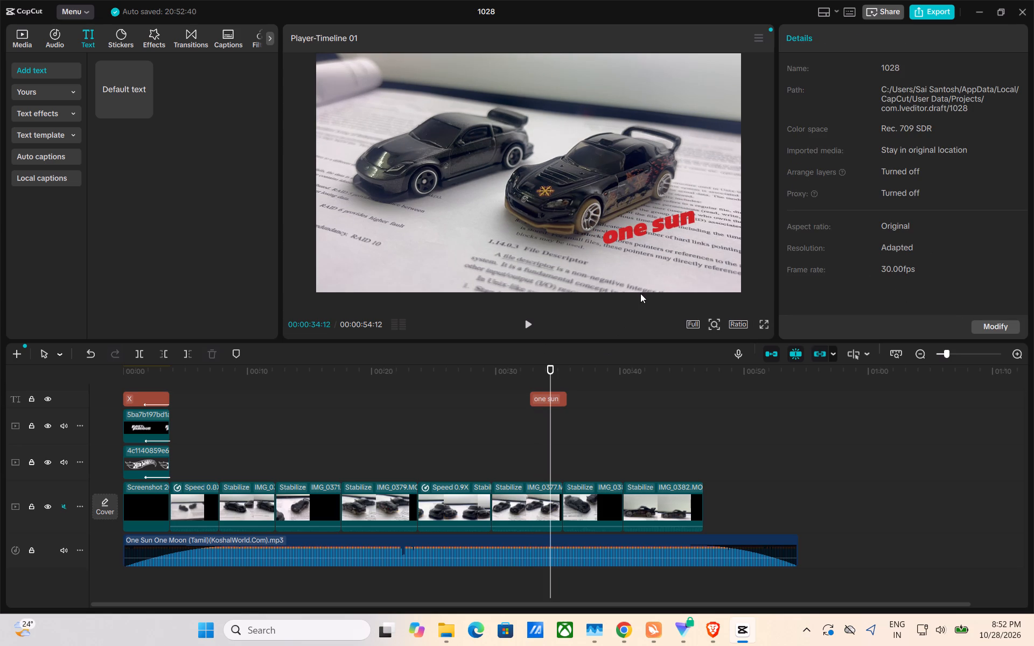
pyautogui.moveTo(652, 234); pyautogui.dragTo(394, 102)
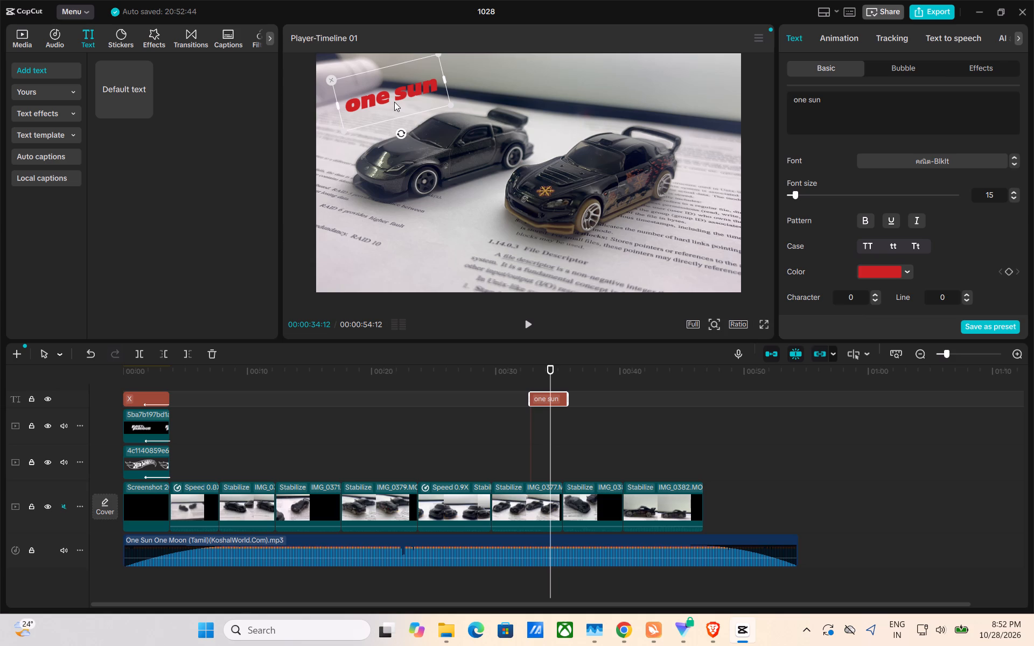
pyautogui.click(449, 106)
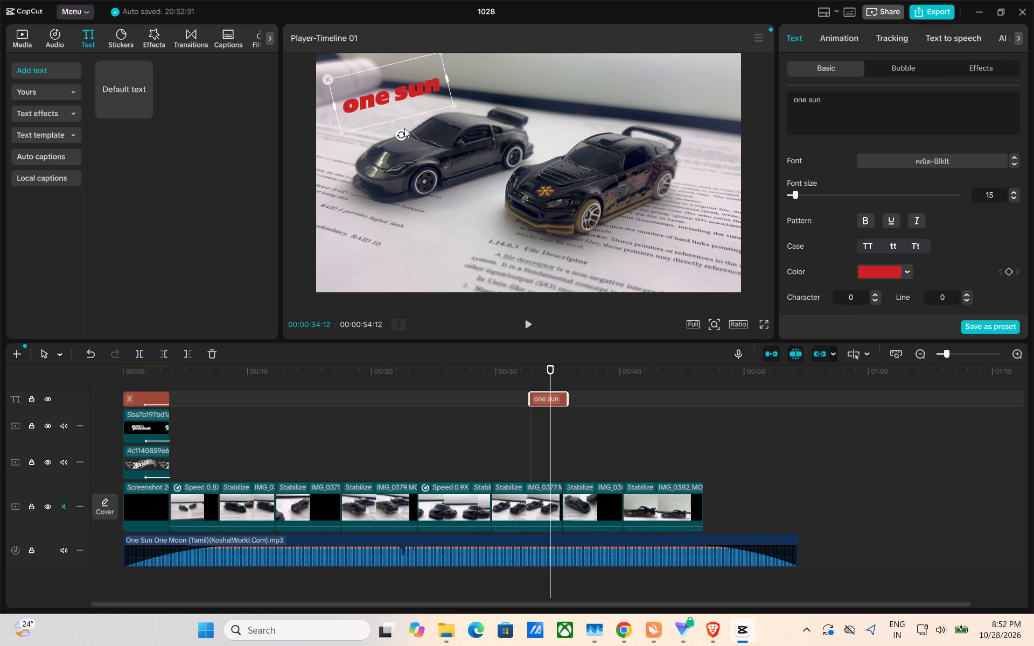
pyautogui.moveTo(400, 134); pyautogui.dragTo(405, 133)
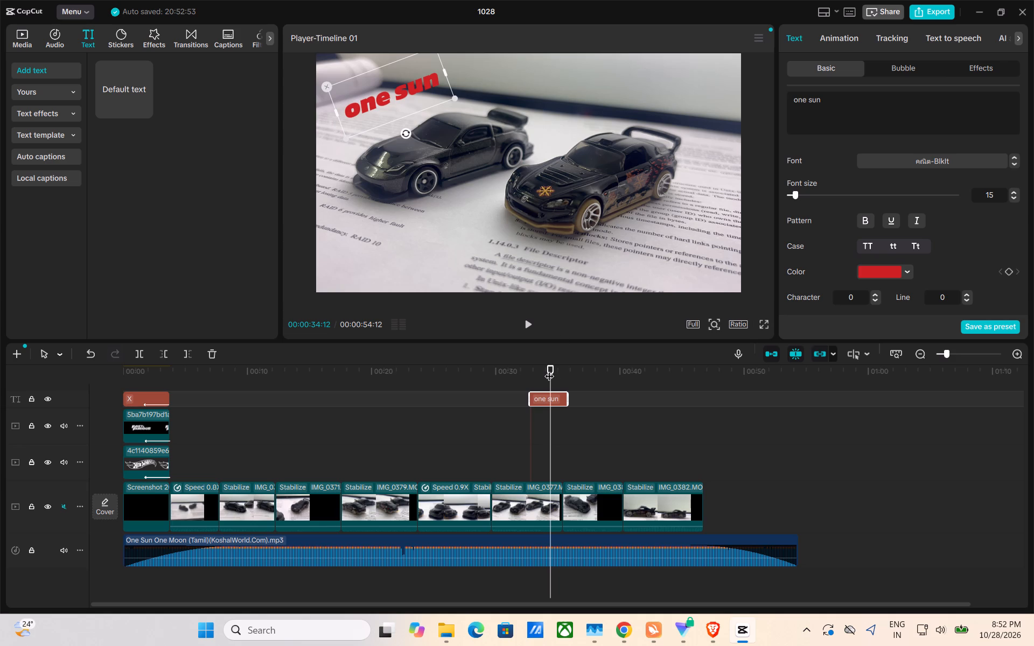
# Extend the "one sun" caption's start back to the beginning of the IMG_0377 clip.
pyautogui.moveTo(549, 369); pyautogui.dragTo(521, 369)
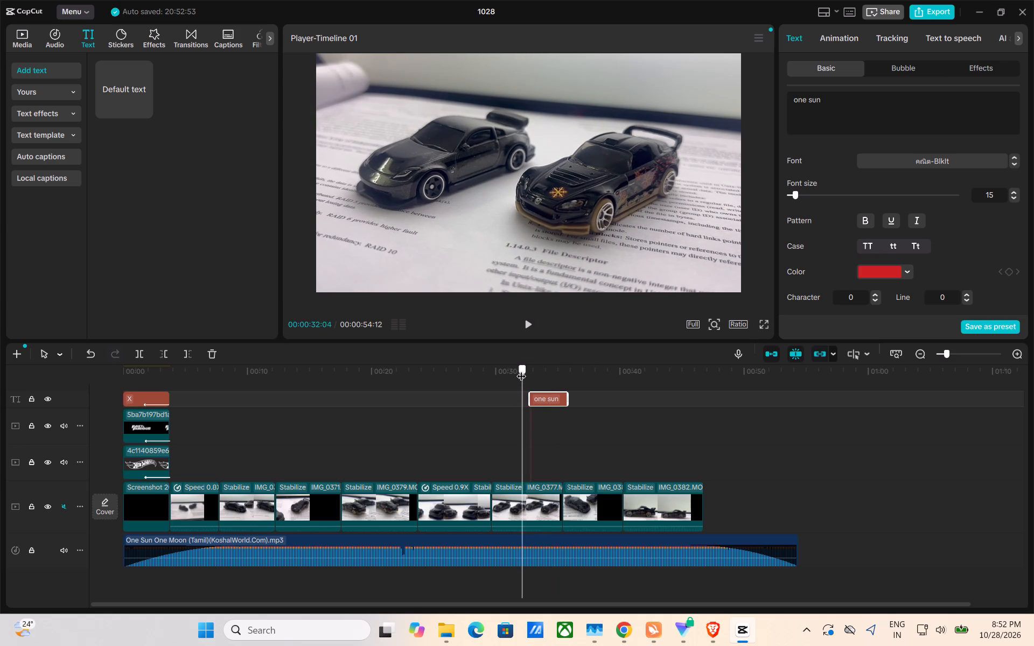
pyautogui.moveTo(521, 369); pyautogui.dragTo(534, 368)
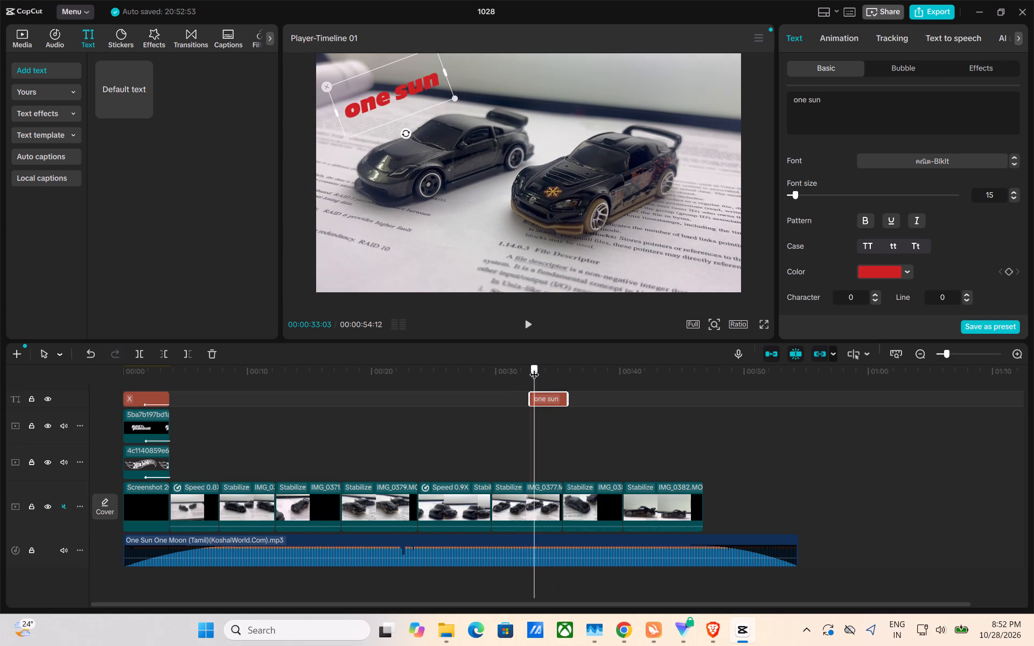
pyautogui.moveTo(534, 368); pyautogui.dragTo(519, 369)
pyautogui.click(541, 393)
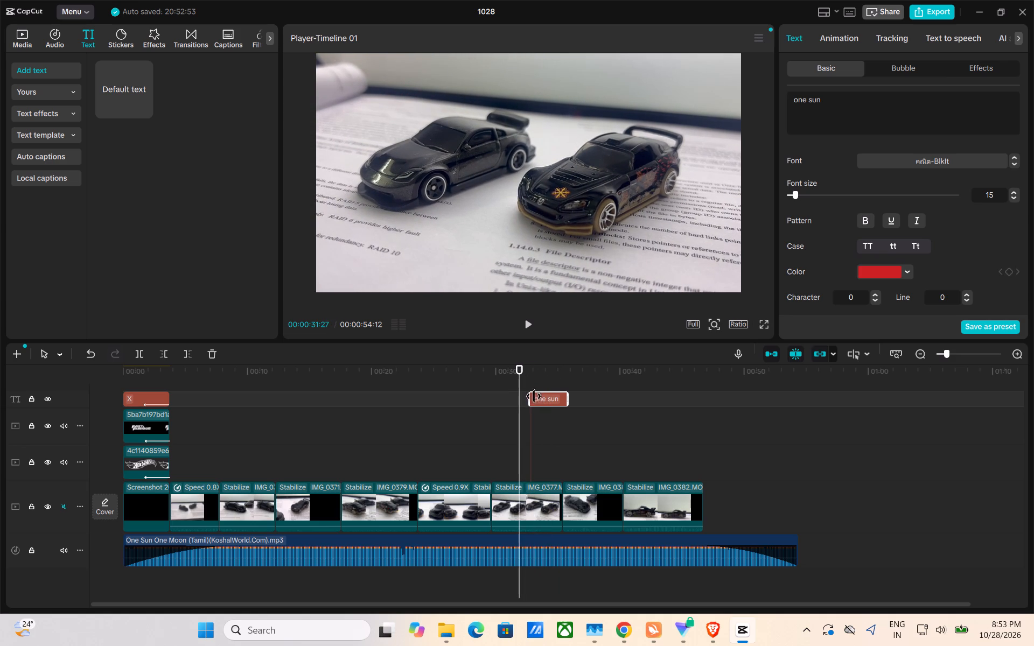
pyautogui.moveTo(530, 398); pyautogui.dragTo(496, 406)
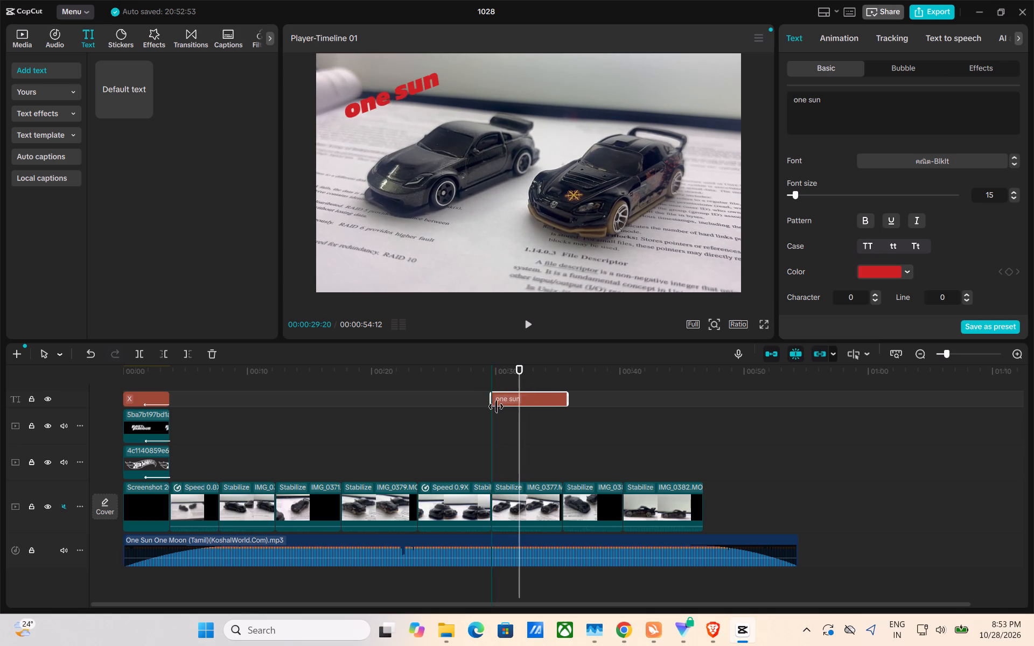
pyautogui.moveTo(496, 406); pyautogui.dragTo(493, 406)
# Play the section from 00:28:20 and trim the "one sun" caption's start to about 32.5 seconds, checking the timing by playback.
pyautogui.moveTo(516, 383); pyautogui.dragTo(479, 381)
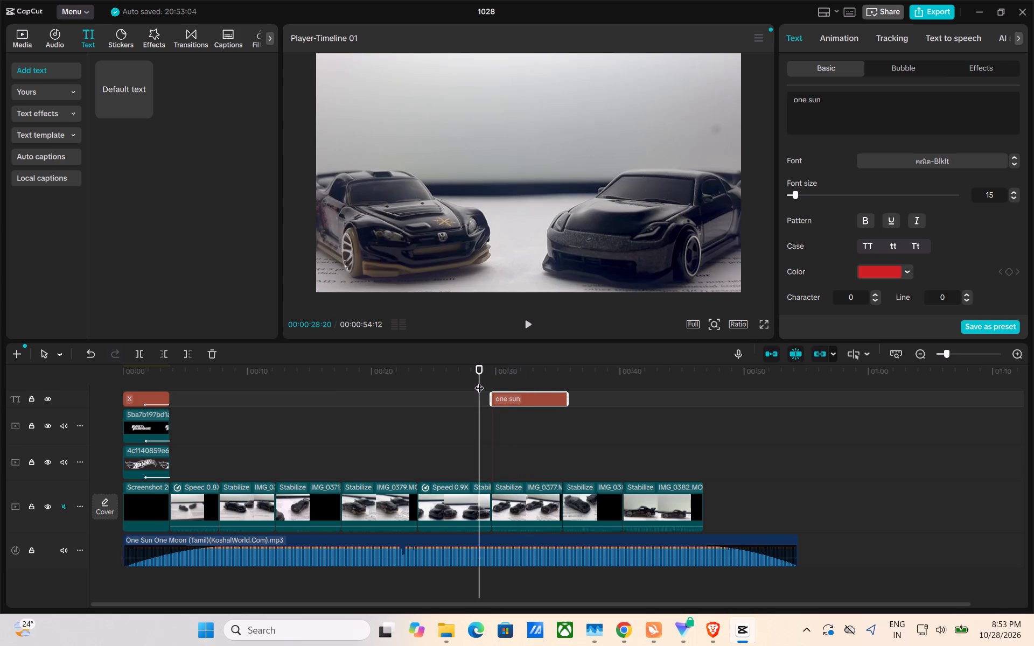
pyautogui.press('space')
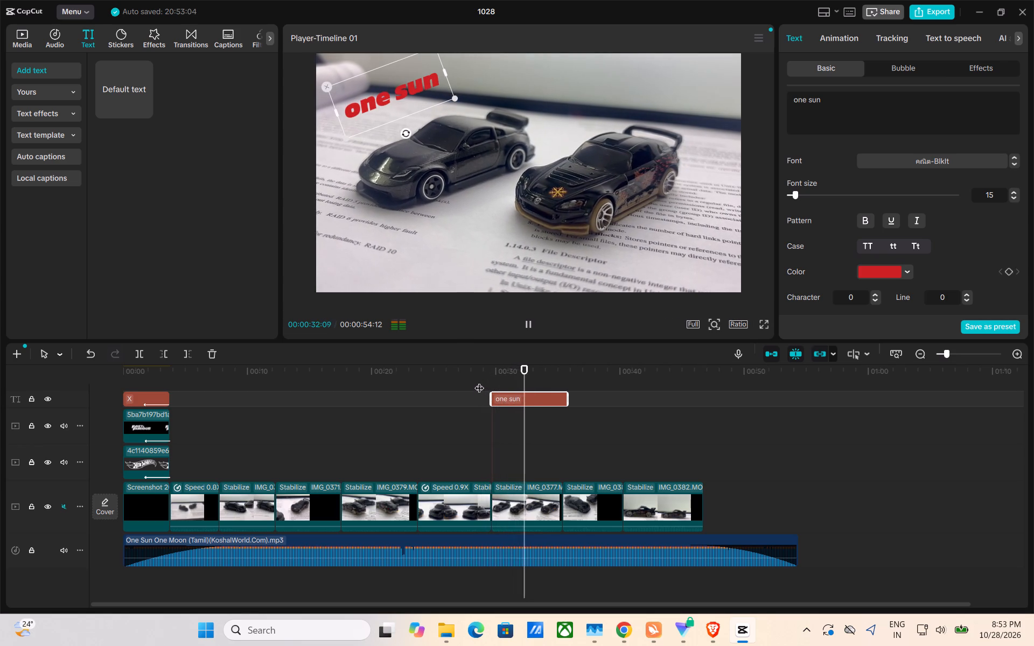
pyautogui.press('space')
pyautogui.moveTo(490, 396); pyautogui.dragTo(527, 399)
pyautogui.press('space')
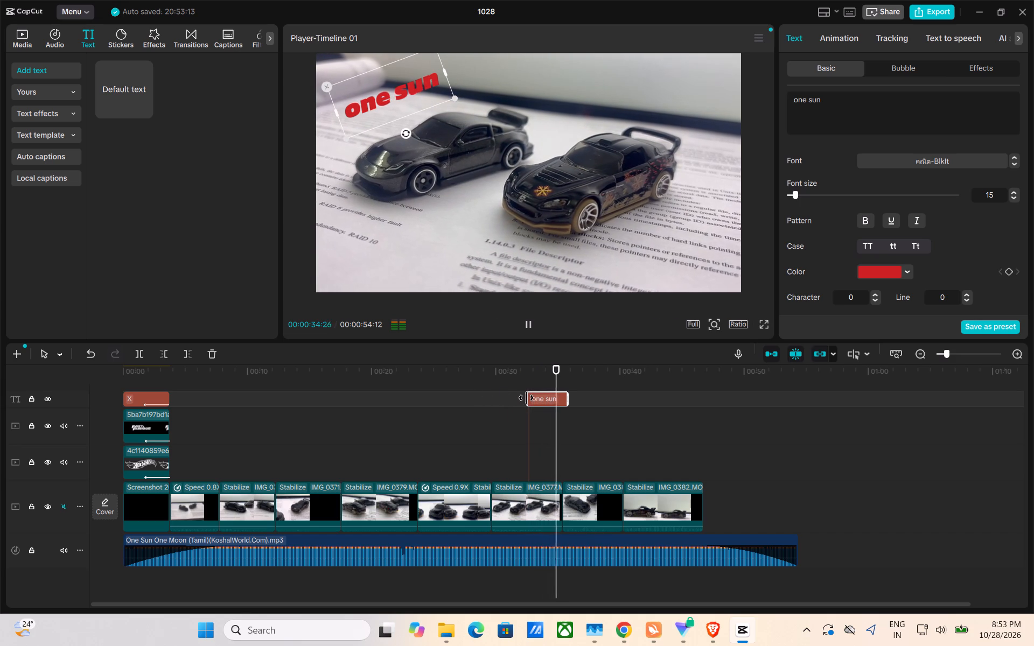
pyautogui.press('space')
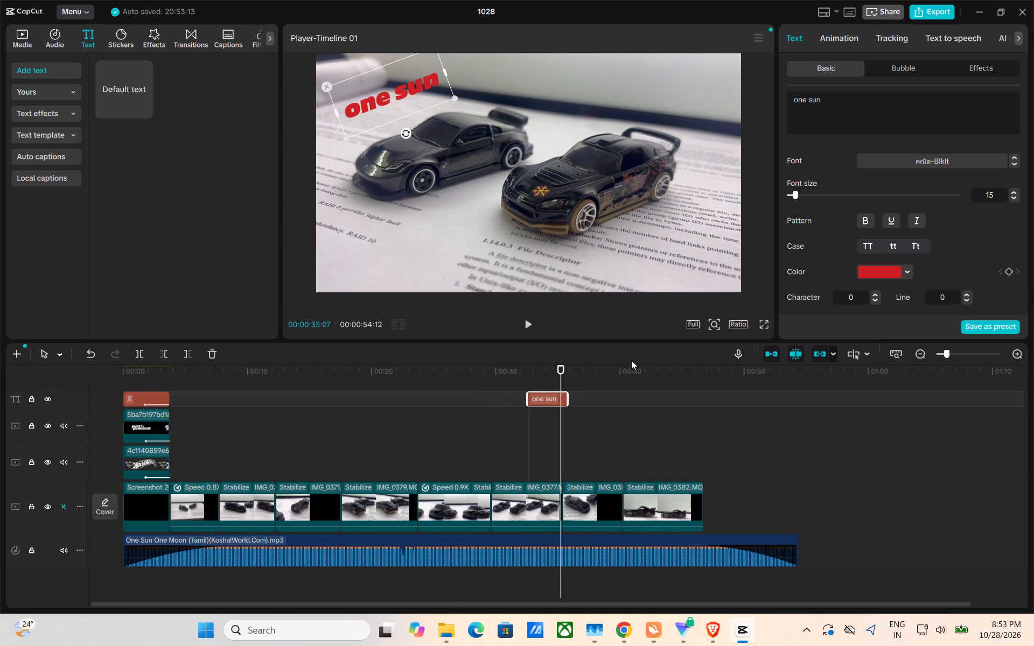
# Duplicate the "one sun" caption onto its own text track below the original, starting at about 35 seconds.
pyautogui.click(409, 87)
pyautogui.hotkey('ctrl', 'd')
pyautogui.doubleClick(546, 397)
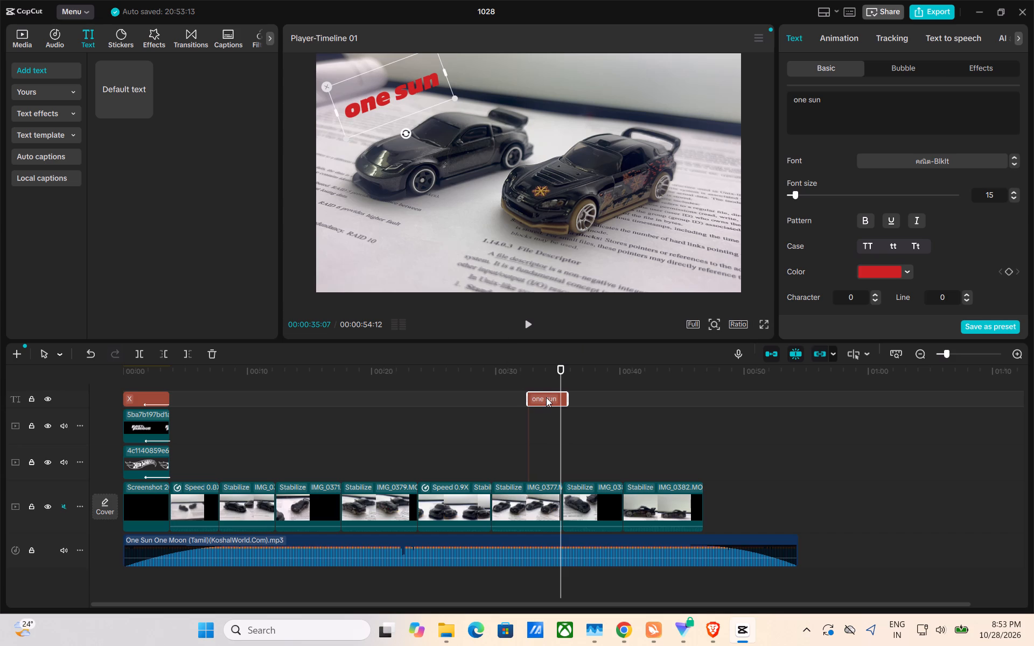
pyautogui.hotkey('ctrl', 'd')
pyautogui.click(546, 397)
pyautogui.rightClick(546, 397)
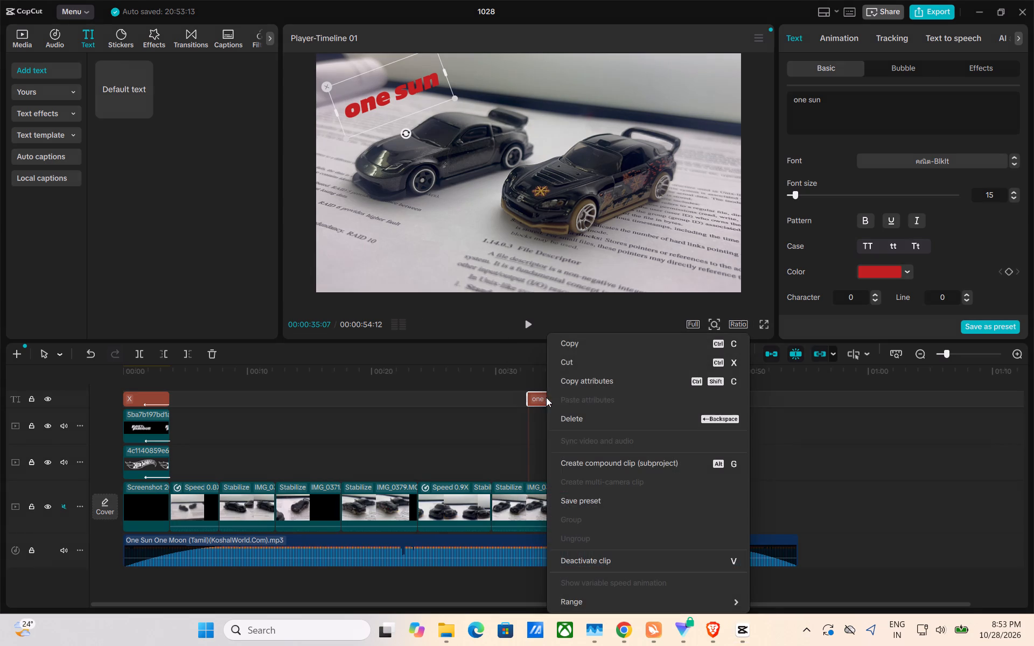
pyautogui.click(590, 346)
pyautogui.rightClick(579, 418)
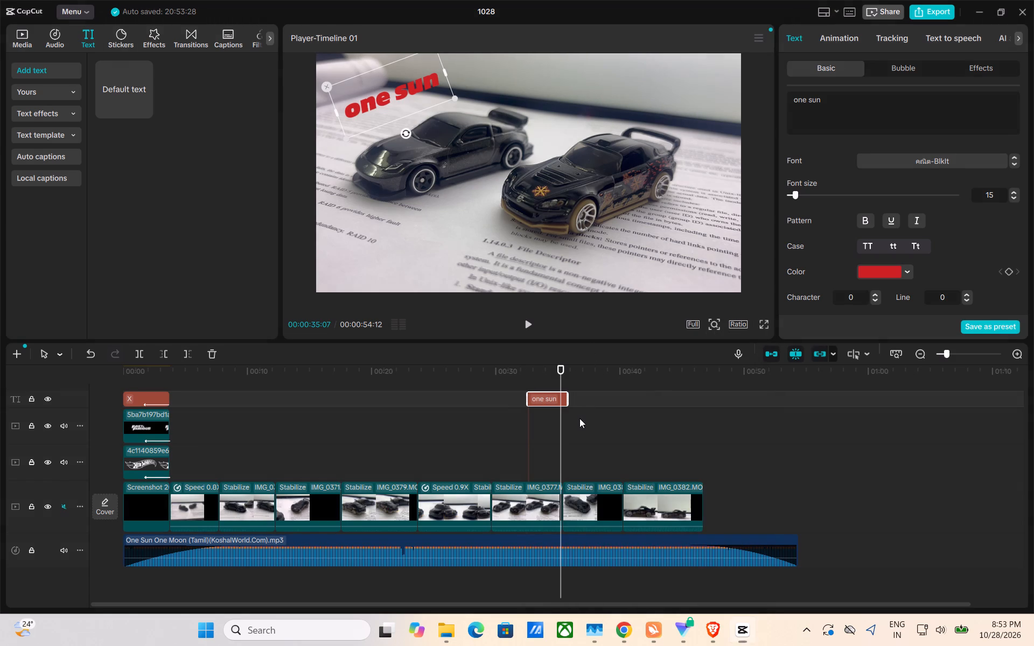
pyautogui.click(602, 493)
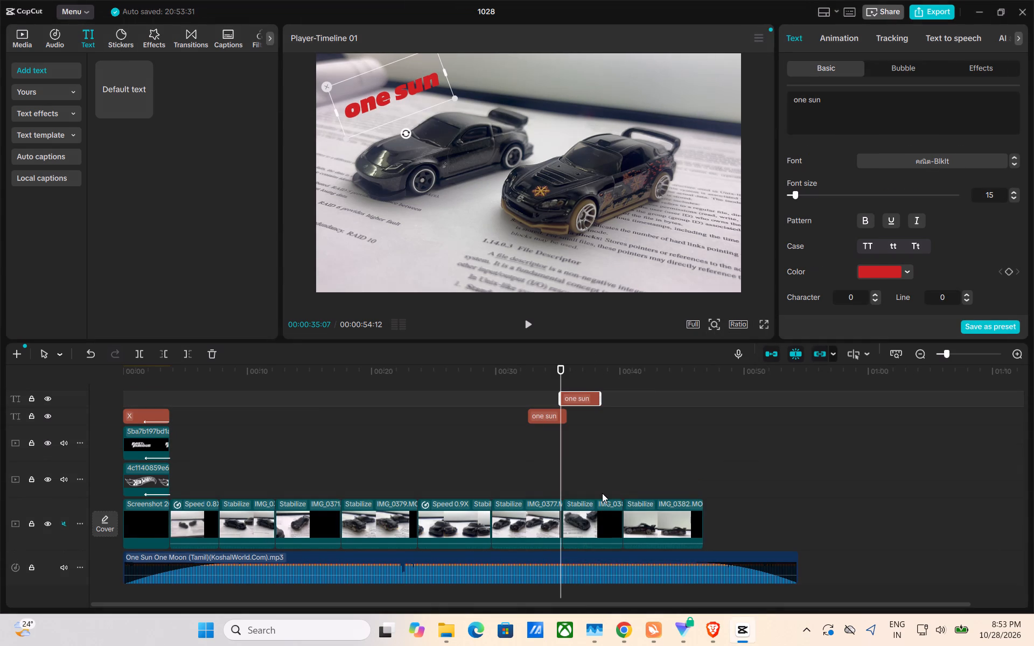
pyautogui.moveTo(578, 398); pyautogui.dragTo(588, 434)
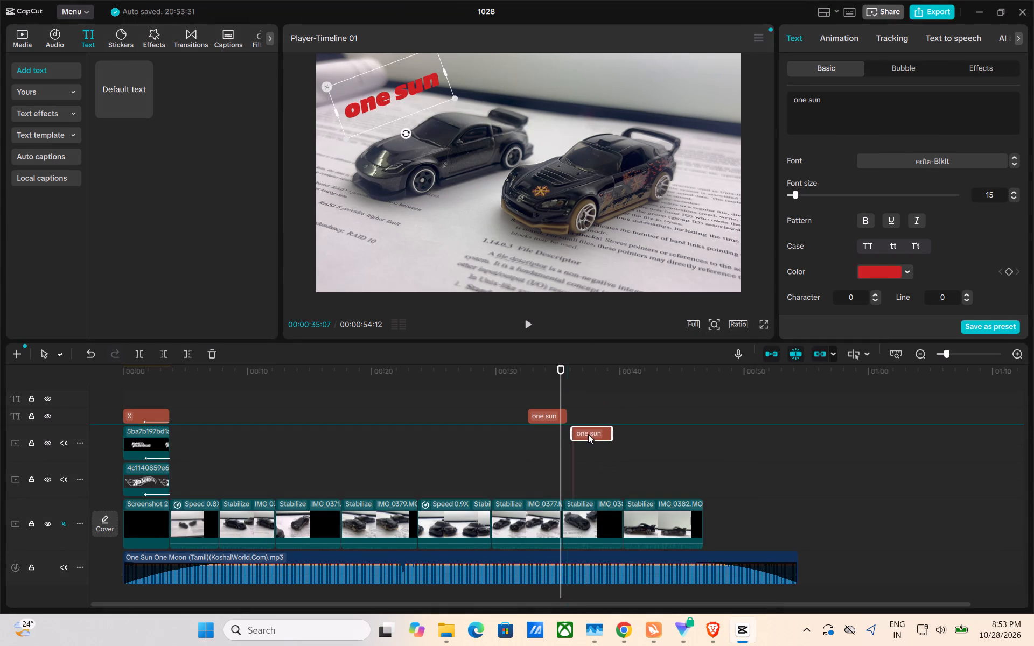
pyautogui.moveTo(588, 434); pyautogui.dragTo(583, 435)
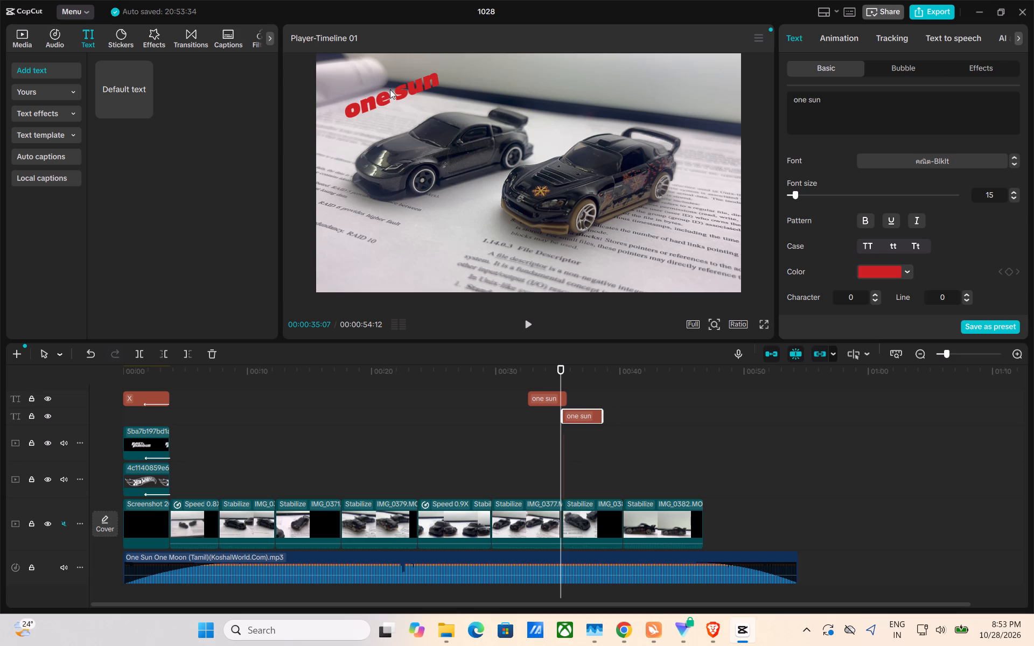
# Move the duplicated caption to the lower middle of the picture and change its text to "ONE MOON".
pyautogui.click(390, 89)
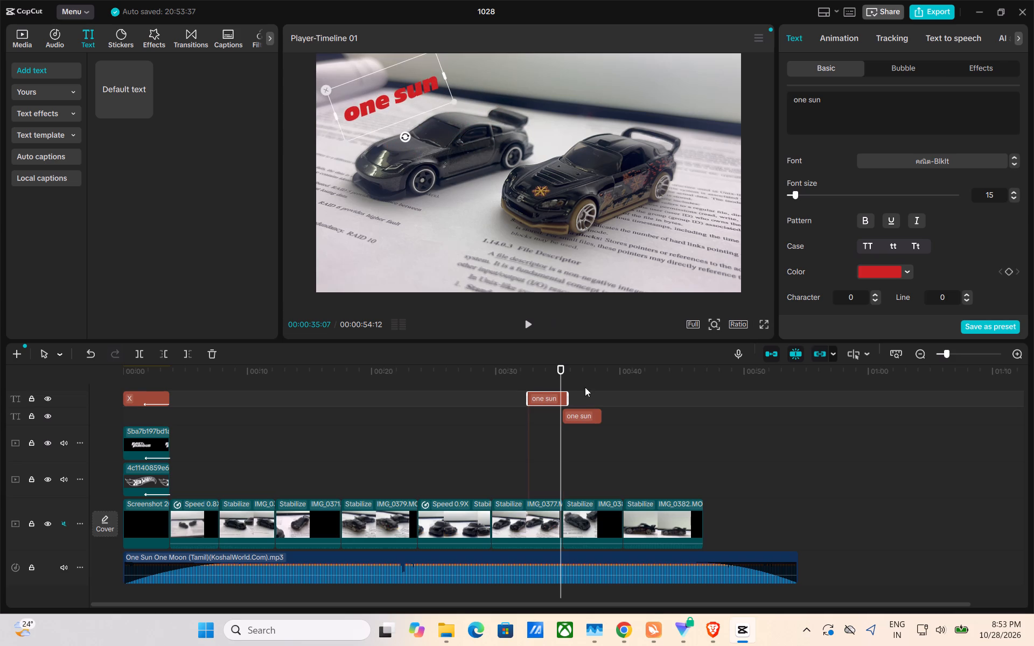
pyautogui.doubleClick(582, 382)
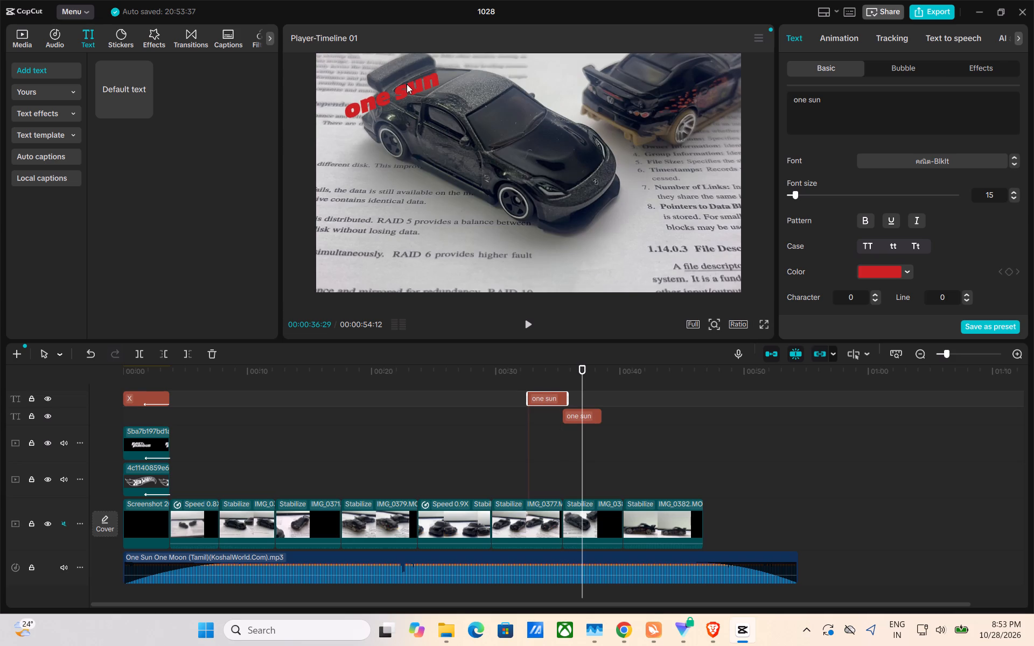
pyautogui.moveTo(407, 84); pyautogui.dragTo(521, 194)
pyautogui.doubleClick(521, 194)
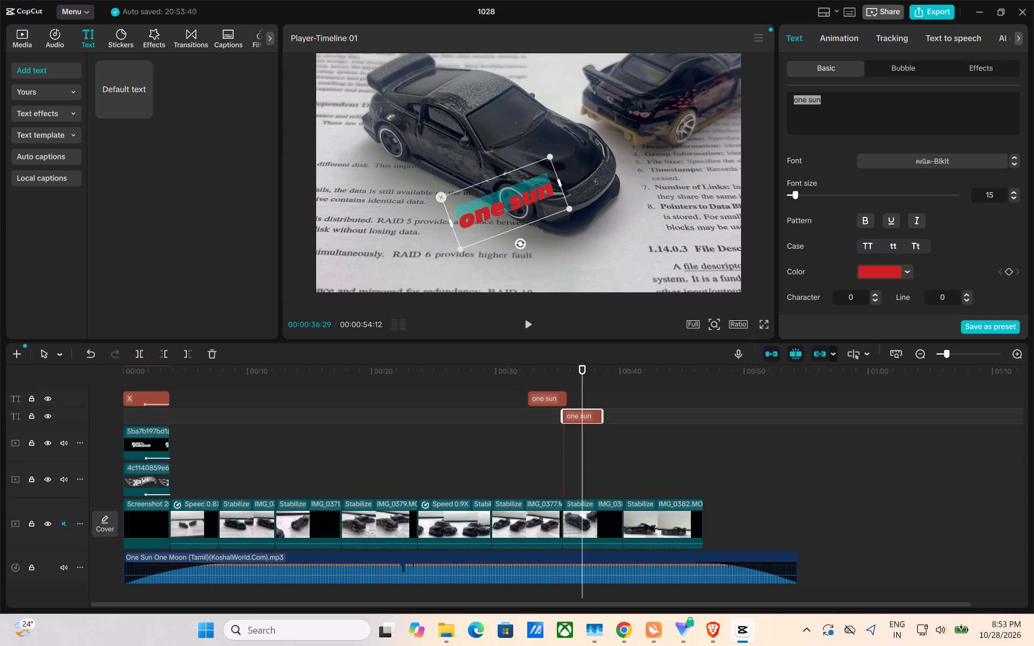
pyautogui.write('ONEMOON')
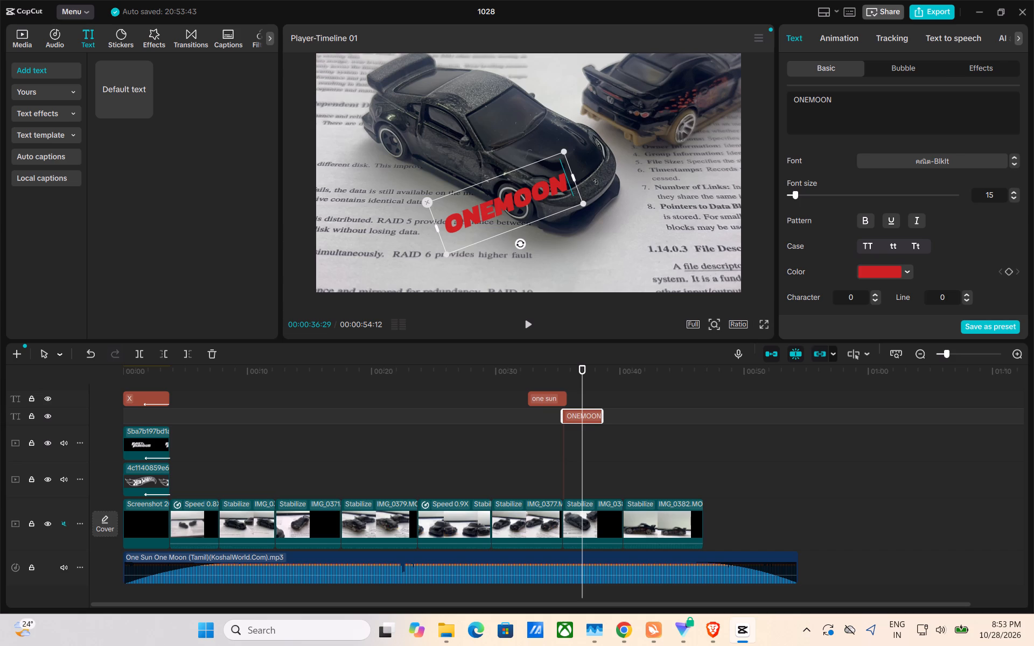
pyautogui.hotkey('shift', 'BackSpace')
pyautogui.hotkey('shift', 'BackSpace')
pyautogui.hotkey('shift', 'BackSpace')
pyautogui.hotkey('shift', 'BackSpace')
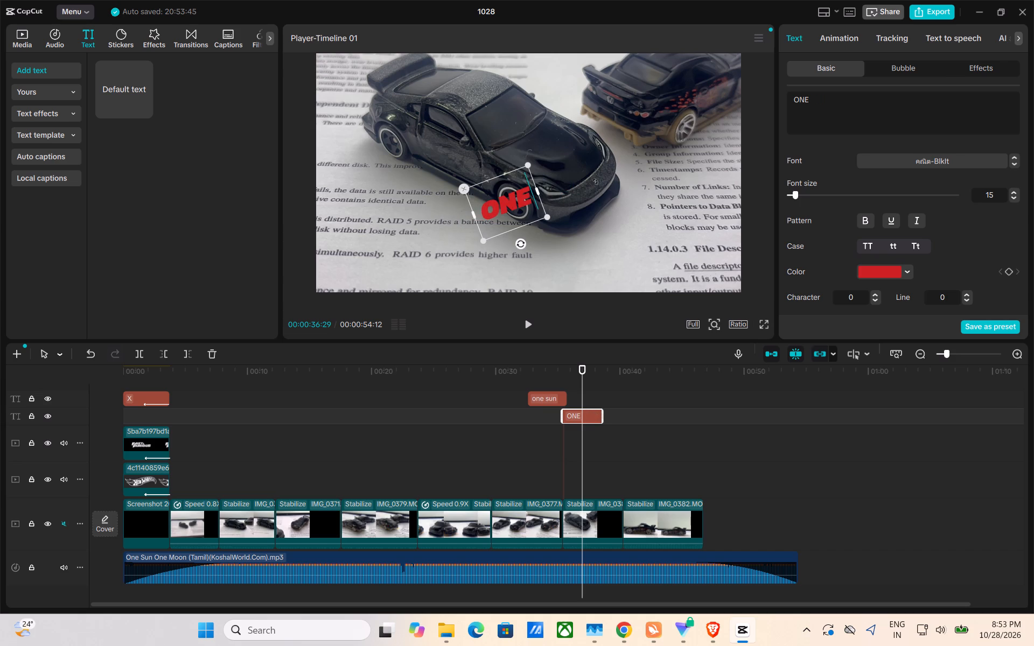
pyautogui.press('space')
pyautogui.write('MOON')
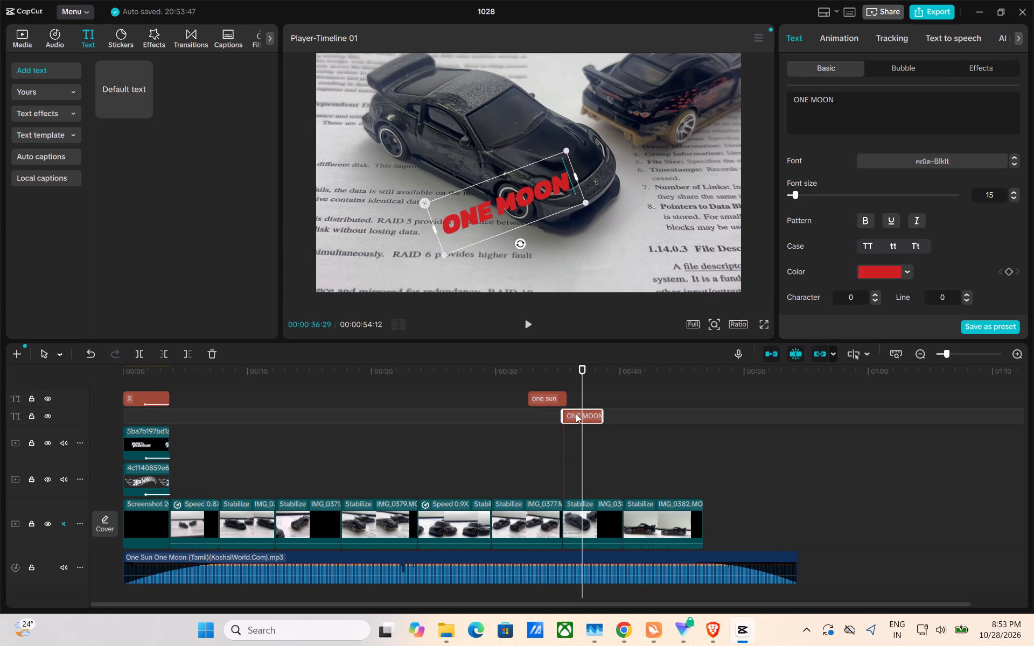
# Shift the "ONE MOON" caption earlier in the timeline so it starts together with the "one sun" caption.
pyautogui.moveTo(576, 413); pyautogui.dragTo(539, 415)
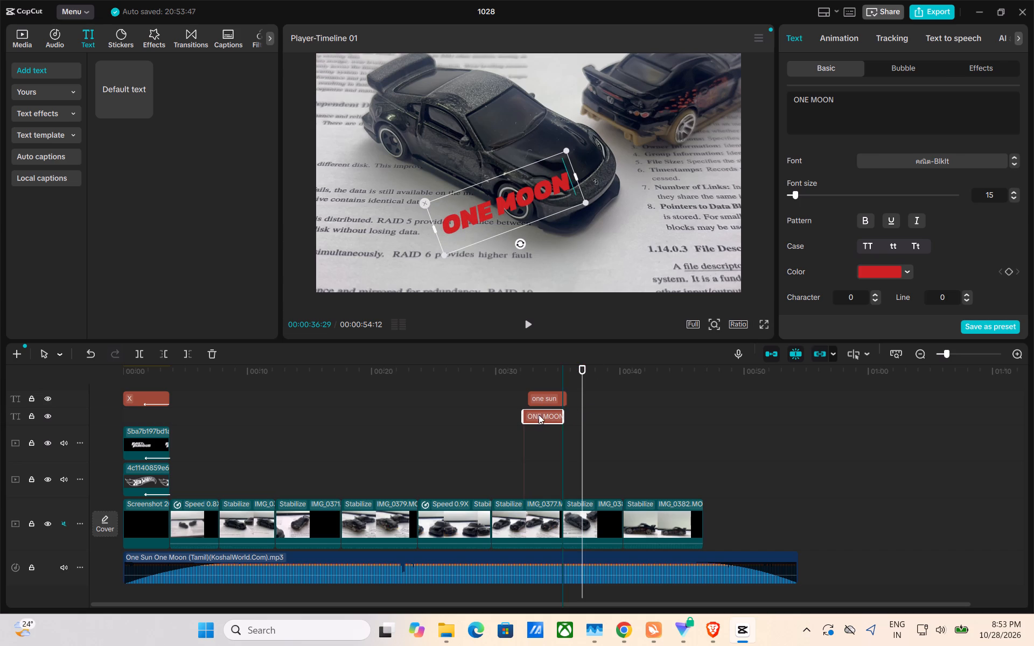
pyautogui.moveTo(539, 415); pyautogui.dragTo(544, 413)
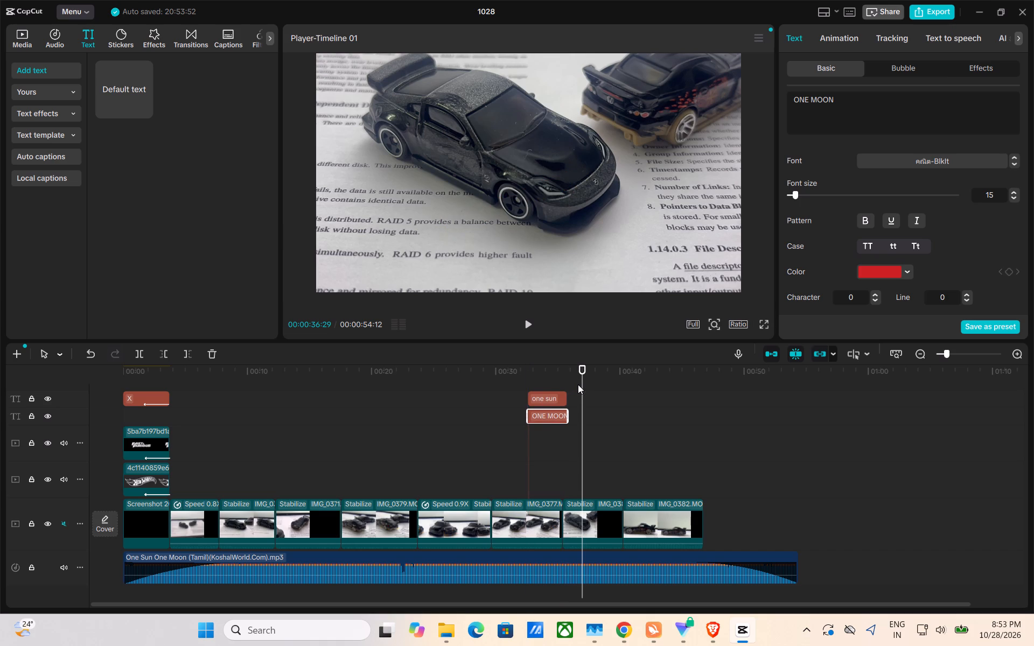
# Place the "ONE MOON" caption below the right-hand car, scaled to about 111% and rotated to about -32°.
pyautogui.doubleClick(578, 384)
pyautogui.moveTo(578, 384); pyautogui.dragTo(528, 390)
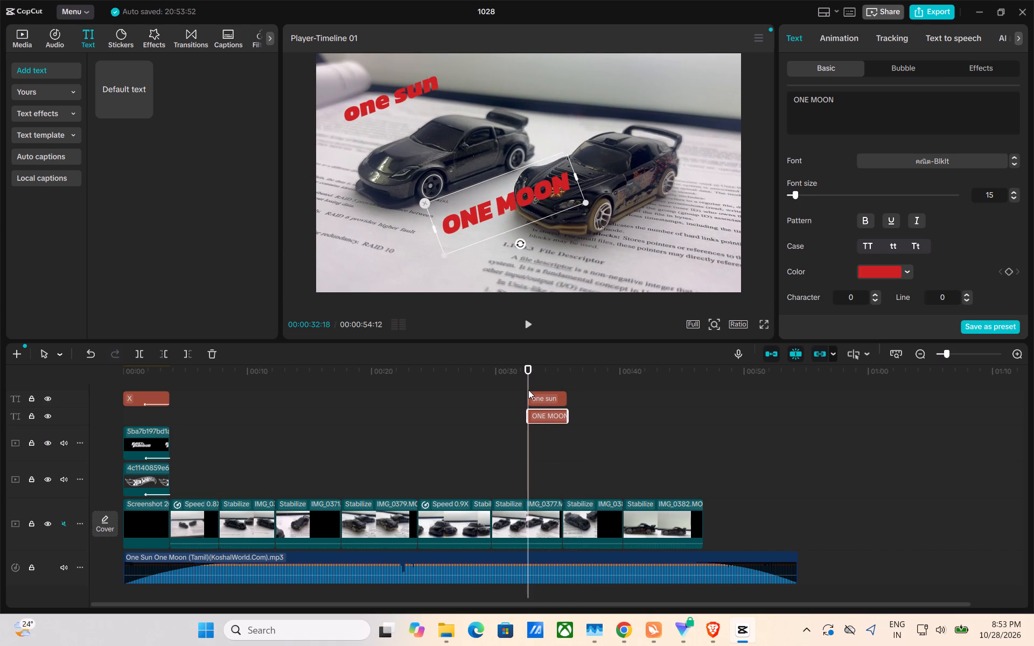
pyautogui.moveTo(514, 205); pyautogui.dragTo(644, 221)
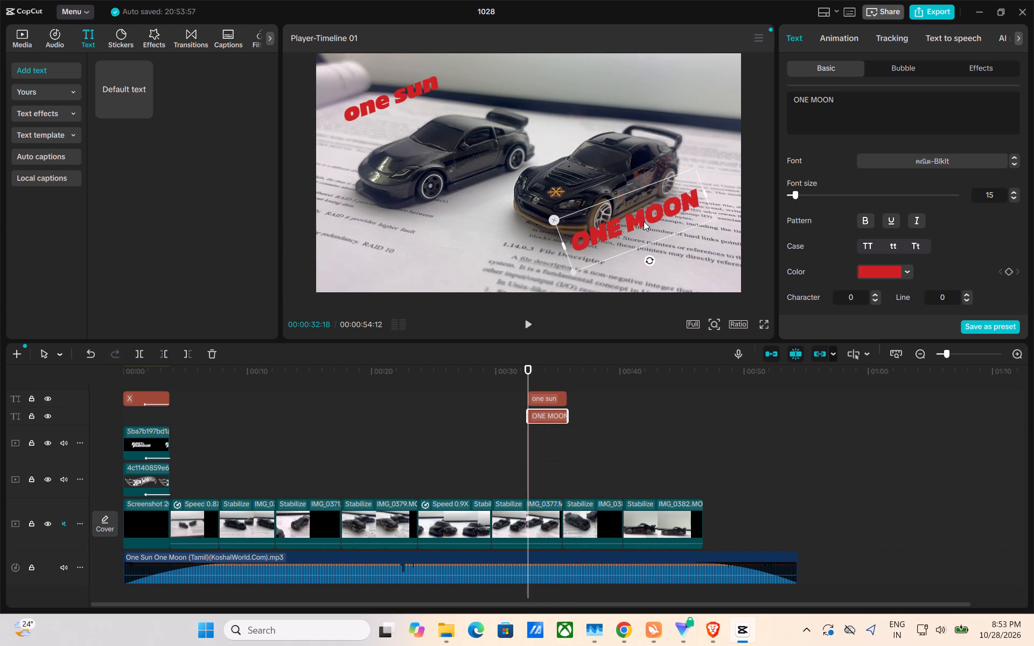
pyautogui.moveTo(712, 217); pyautogui.dragTo(711, 208)
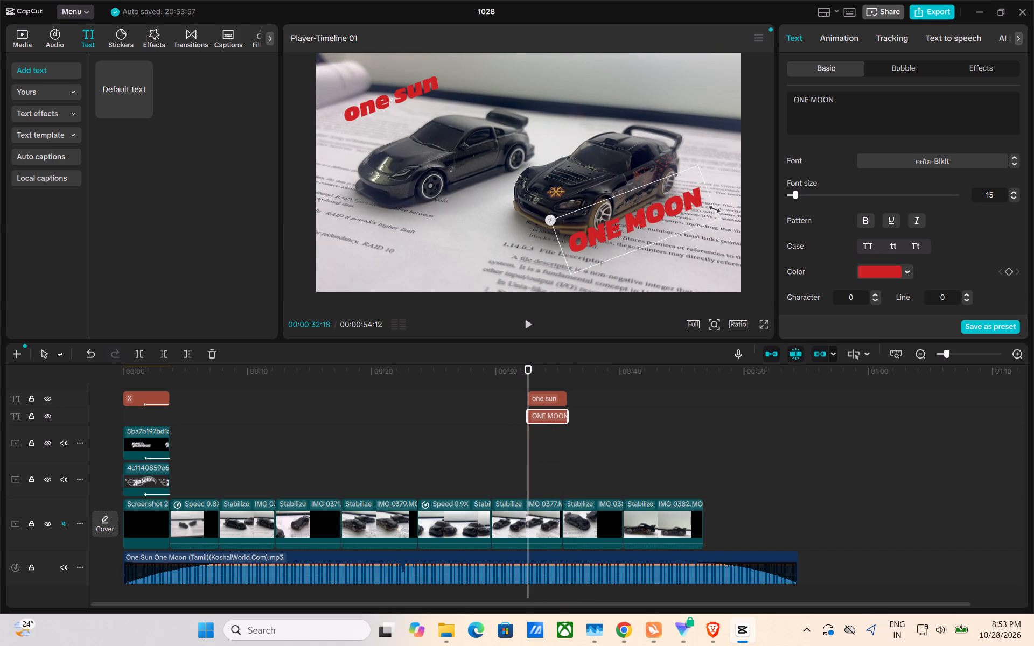
pyautogui.moveTo(711, 208); pyautogui.dragTo(710, 209)
pyautogui.moveTo(648, 264); pyautogui.dragTo(659, 264)
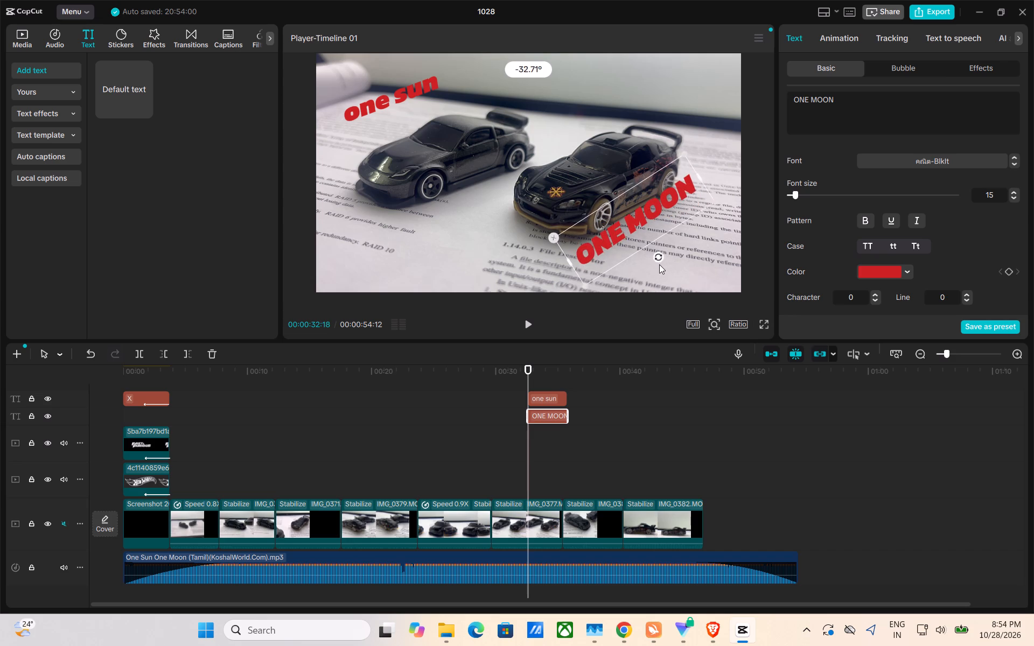
pyautogui.moveTo(659, 264); pyautogui.dragTo(659, 264)
pyautogui.moveTo(632, 237); pyautogui.dragTo(646, 242)
# Nudge the "one sun" caption closer to the left-hand car, fine-tune its size and tilt, and check both captions by playback from about 31 seconds.
pyautogui.click(381, 88)
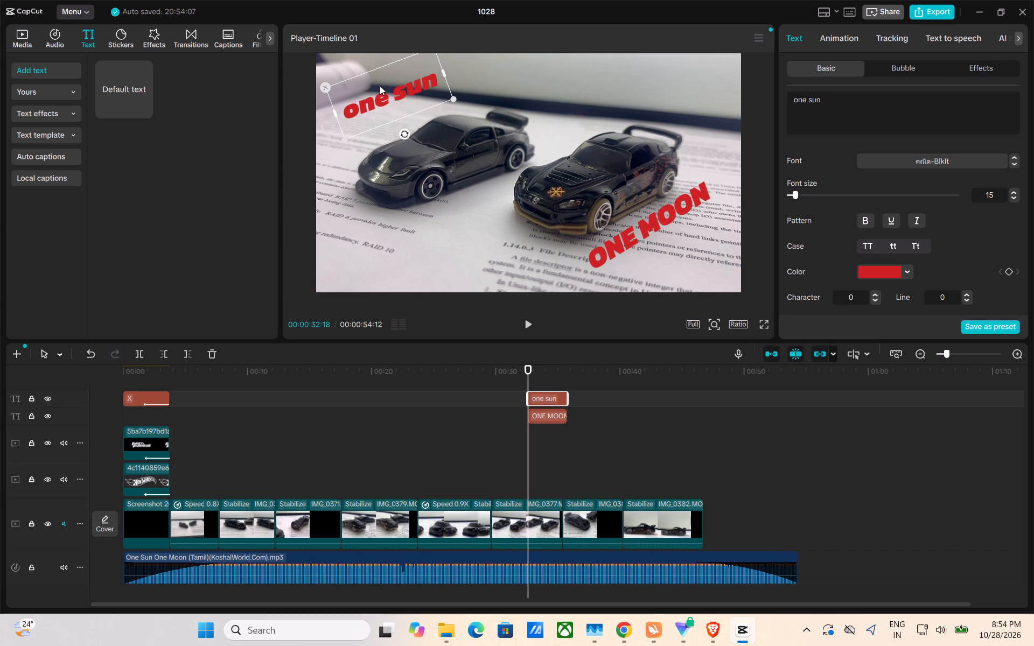
pyautogui.moveTo(453, 100); pyautogui.dragTo(446, 115)
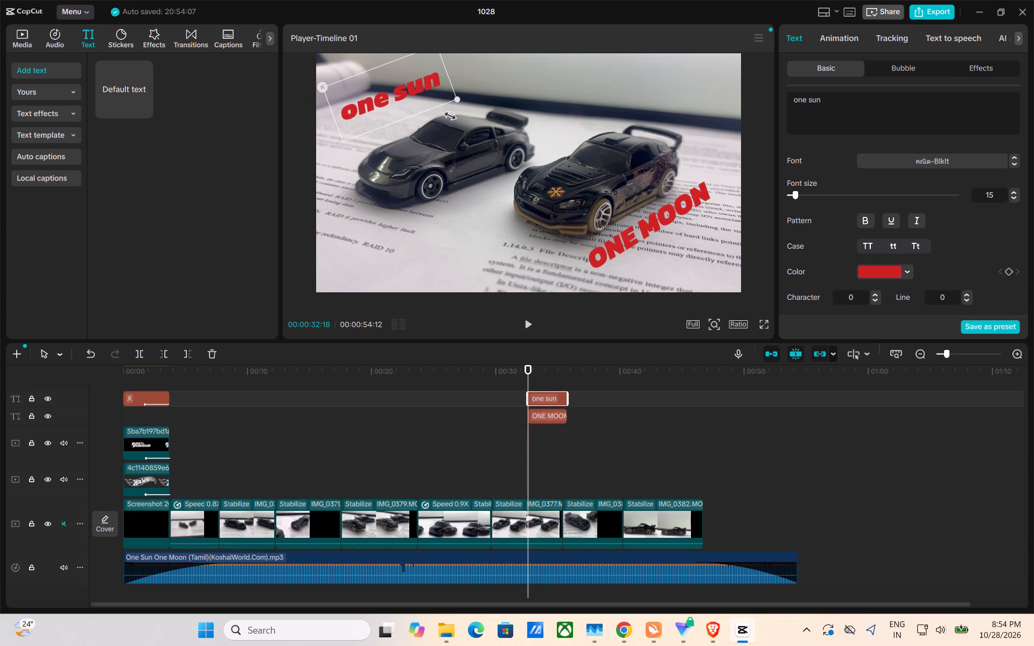
pyautogui.moveTo(446, 115); pyautogui.dragTo(447, 110)
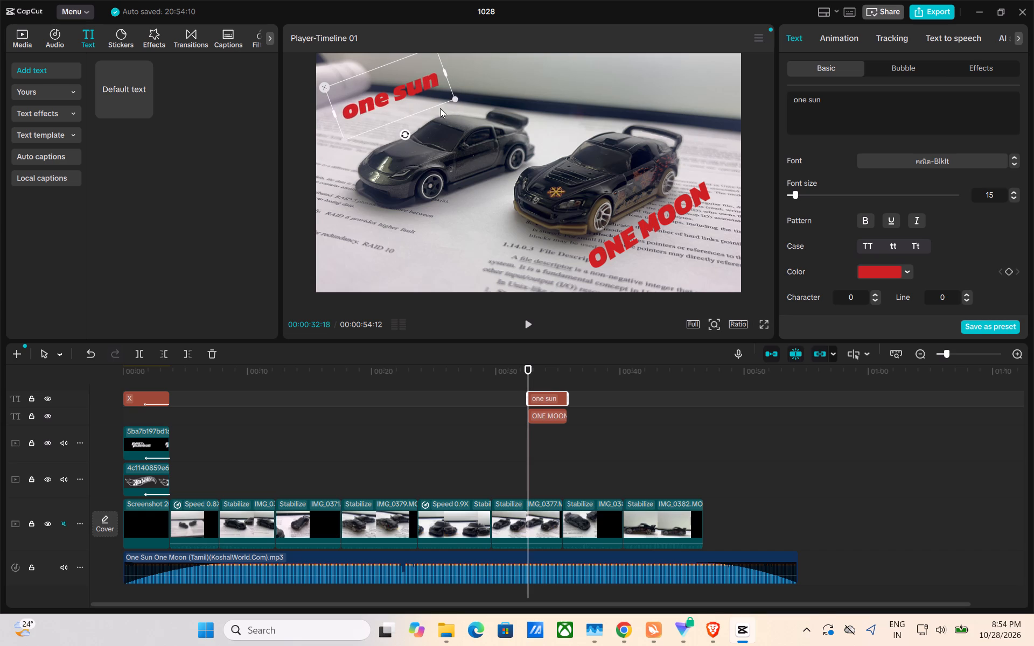
pyautogui.moveTo(376, 95); pyautogui.dragTo(385, 102)
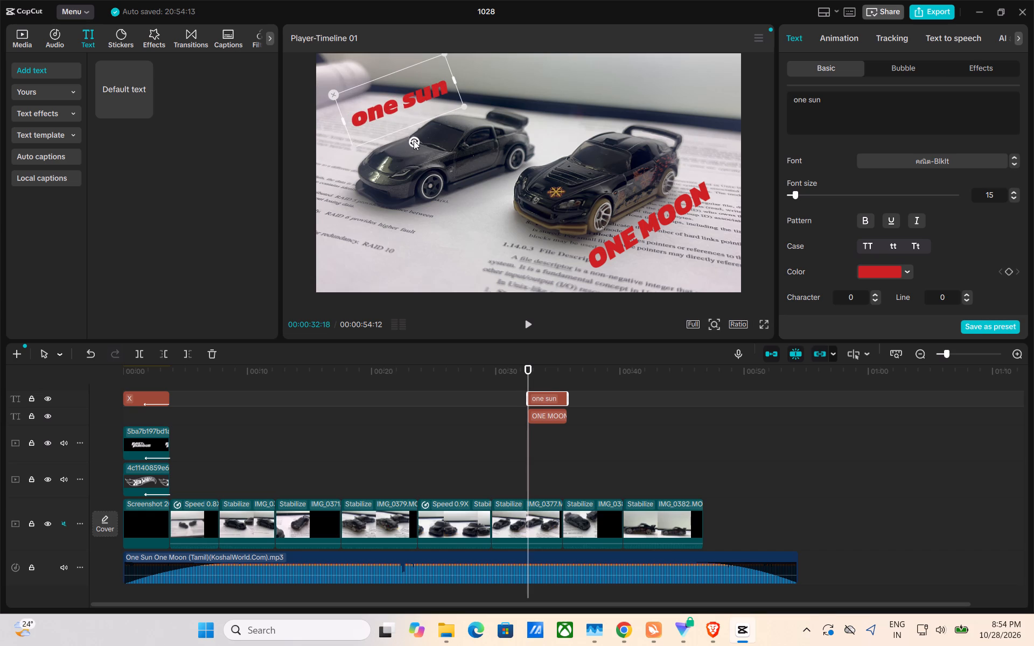
pyautogui.click(414, 141)
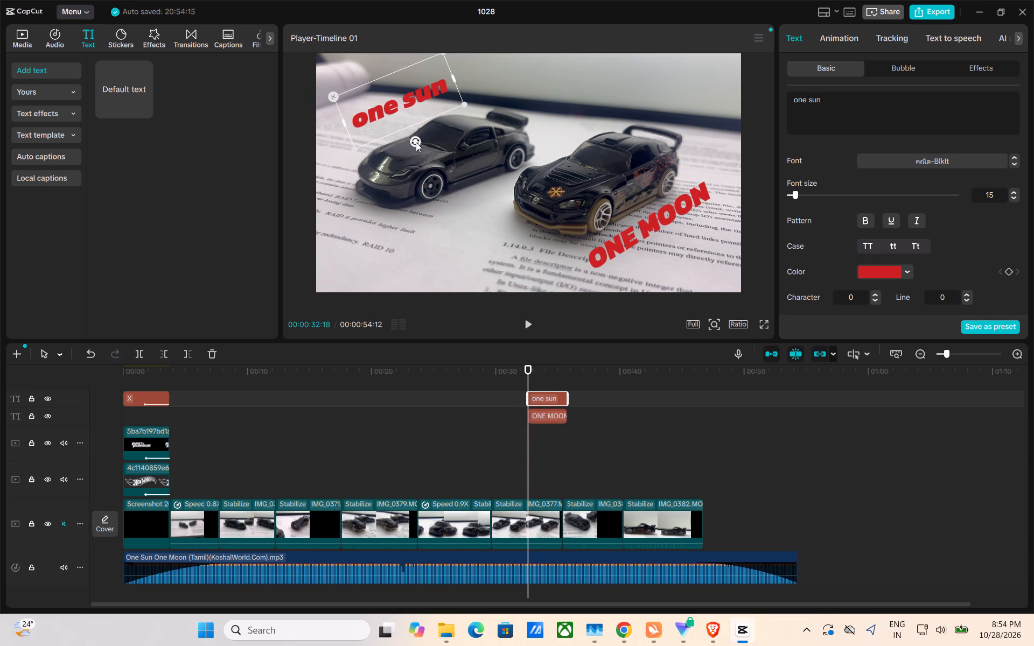
pyautogui.click(465, 141)
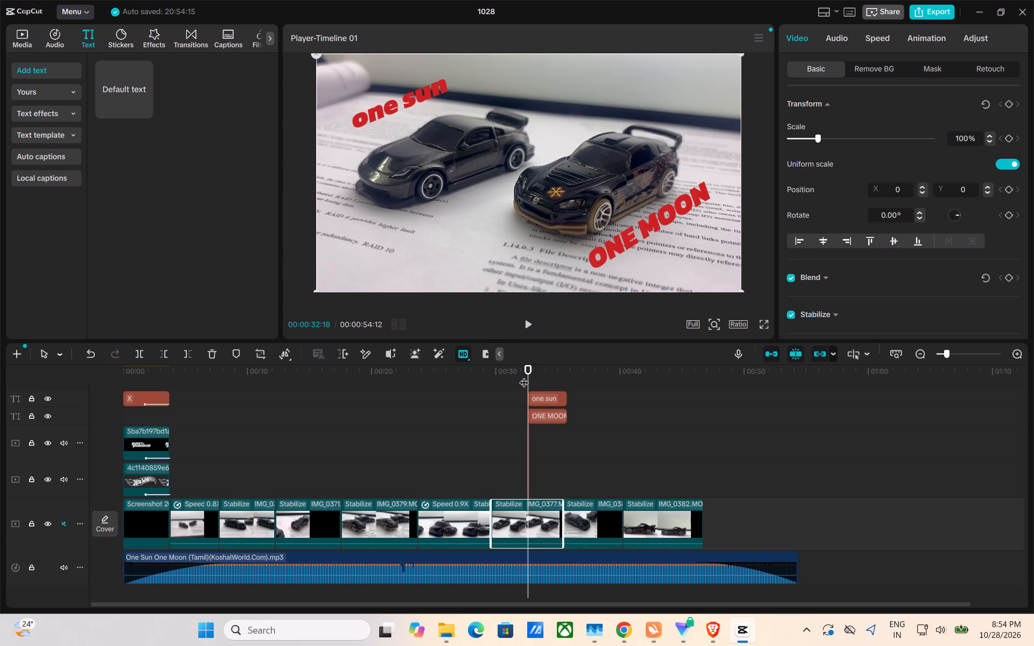
pyautogui.moveTo(524, 376); pyautogui.dragTo(513, 376)
pyautogui.press('space')
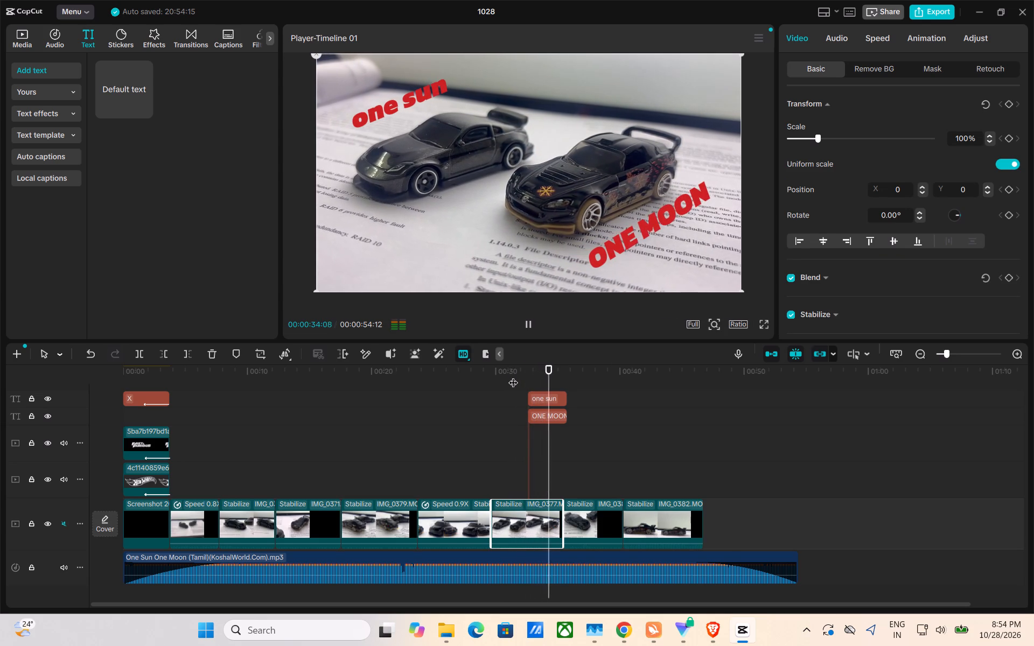
pyautogui.press('space')
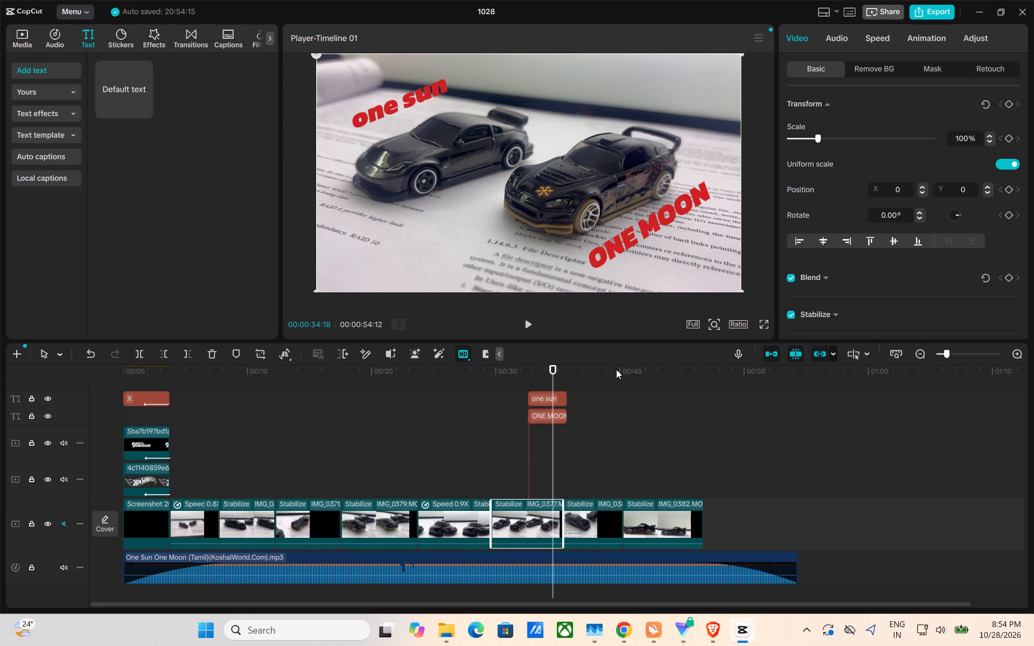
# Enable motion tracking for the "ONE MOON" caption and enlarge the tracking box to cover the front of the right-hand car.
pyautogui.doubleClick(648, 244)
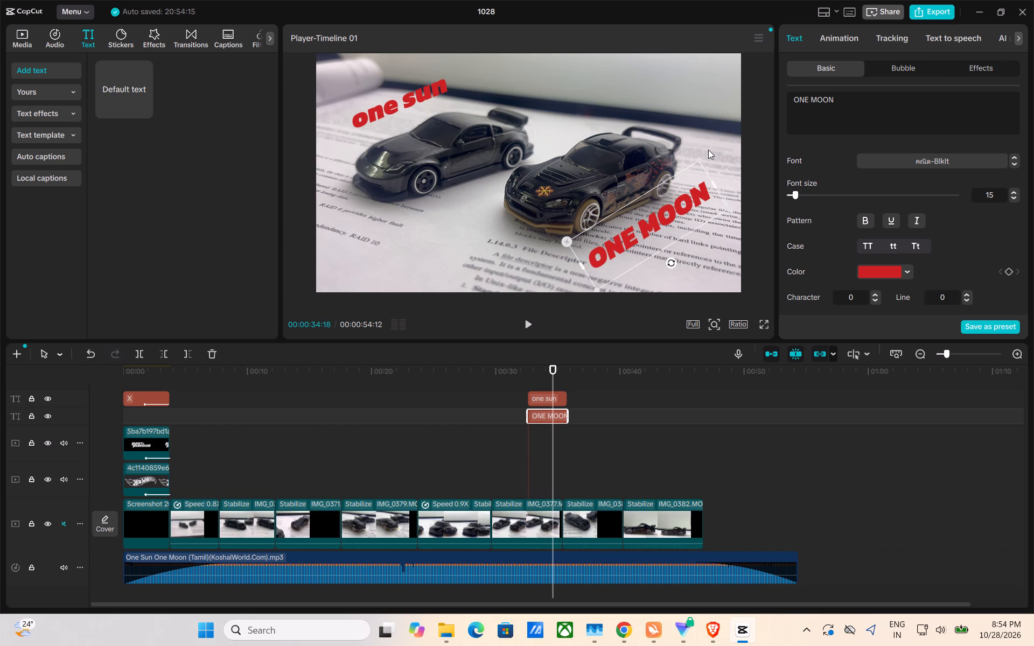
pyautogui.scroll(-2, 845, 242)
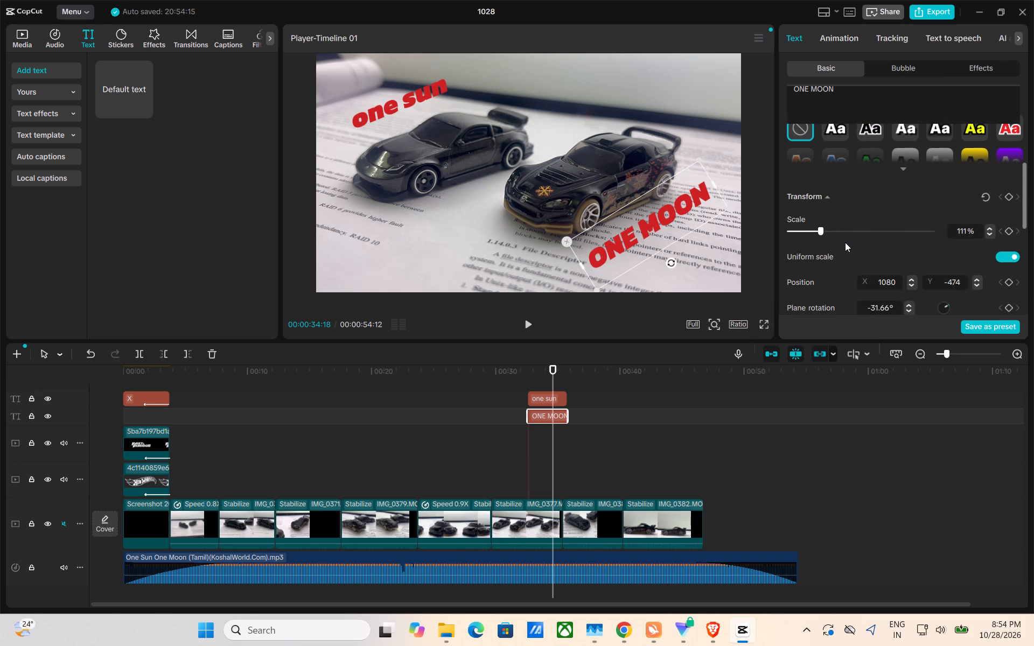
pyautogui.click(844, 32)
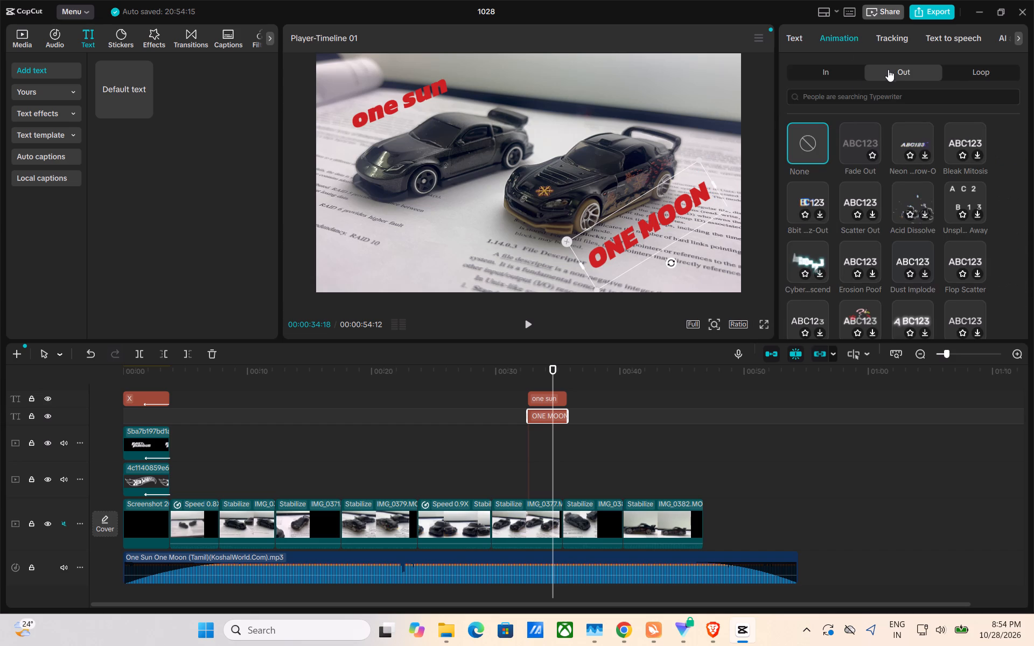
pyautogui.click(895, 38)
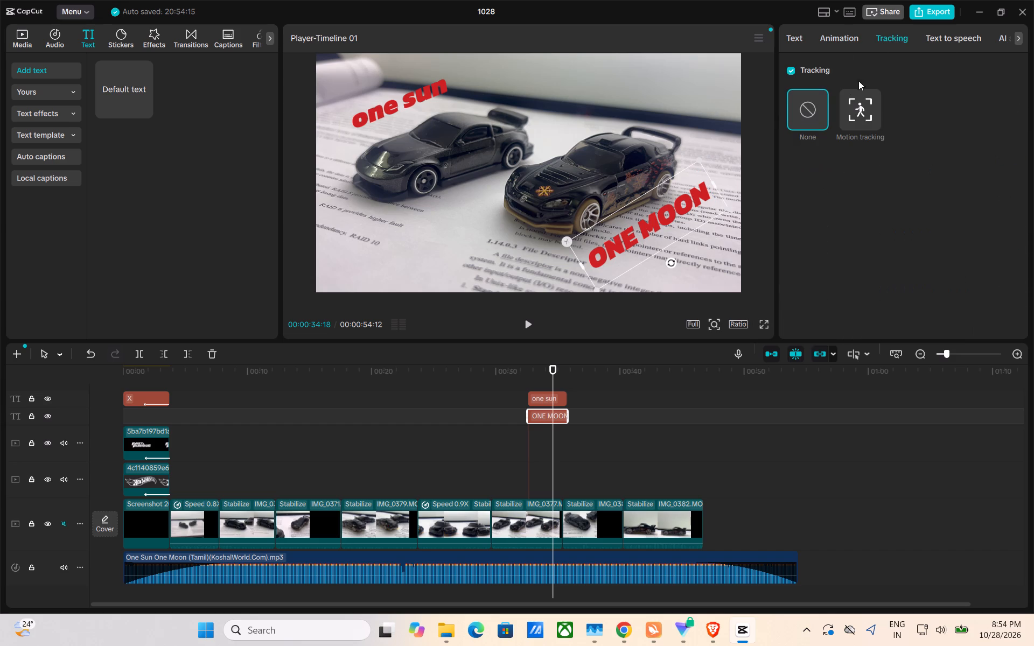
pyautogui.click(848, 98)
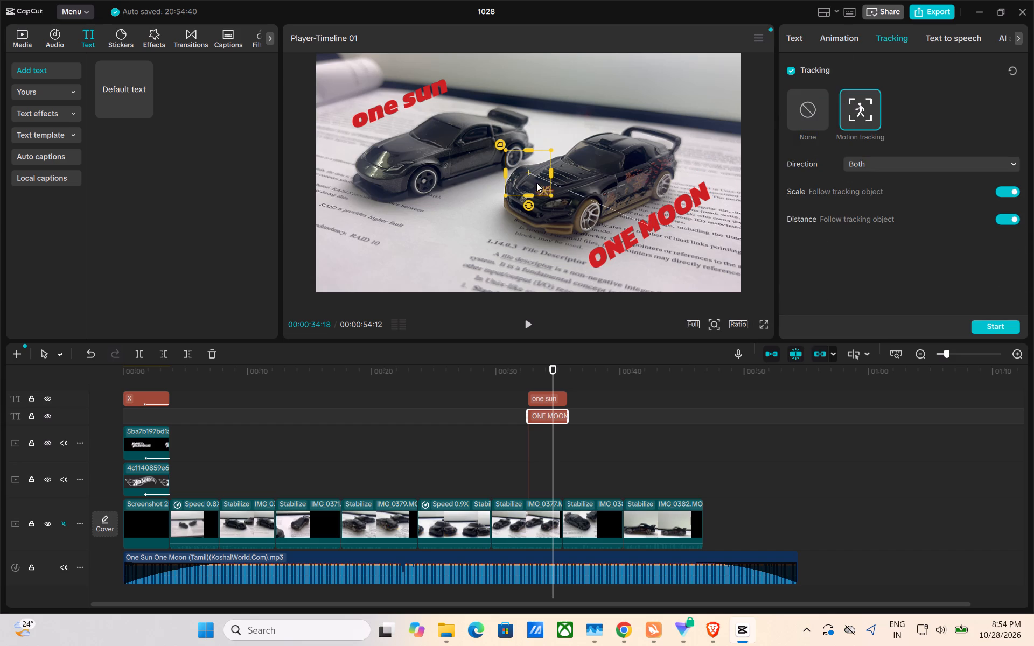
pyautogui.moveTo(530, 179); pyautogui.dragTo(554, 184)
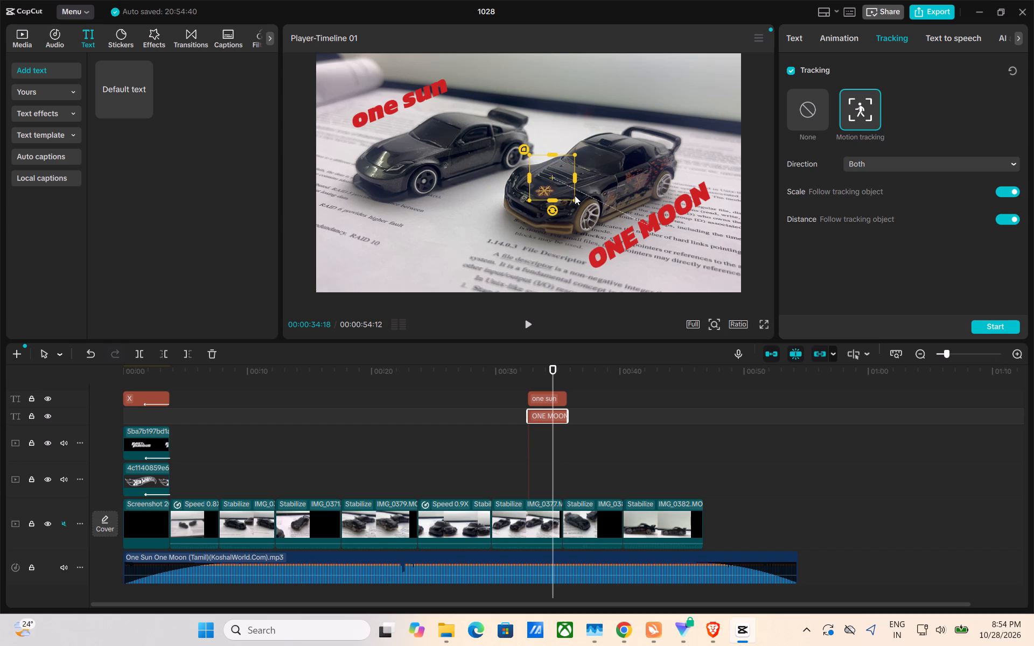
pyautogui.moveTo(575, 200); pyautogui.dragTo(594, 200)
pyautogui.moveTo(569, 199); pyautogui.dragTo(566, 210)
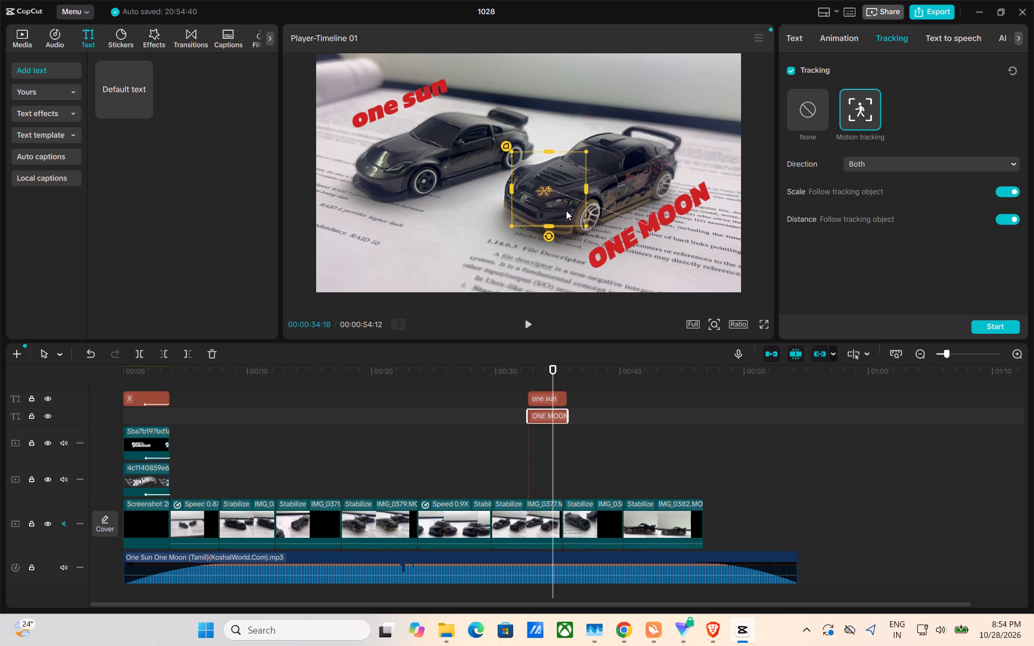
pyautogui.moveTo(566, 210); pyautogui.dragTo(565, 210)
# Play back the section from about 31 to 34 seconds to check how both captions sit against the moving cars.
pyautogui.click(378, 140)
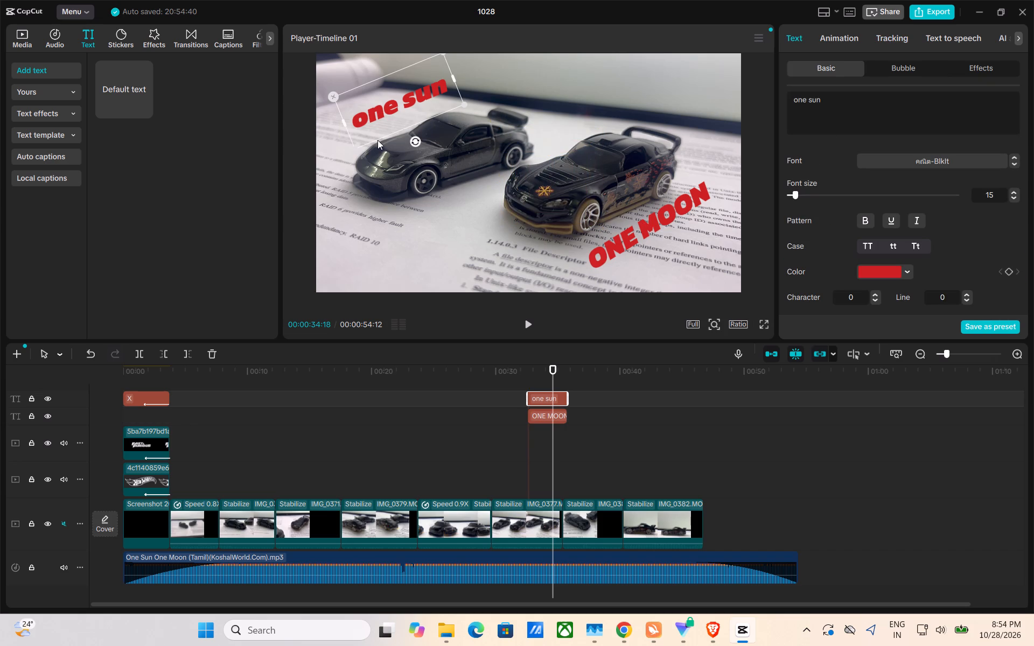
pyautogui.click(554, 375)
pyautogui.moveTo(554, 375); pyautogui.dragTo(554, 404)
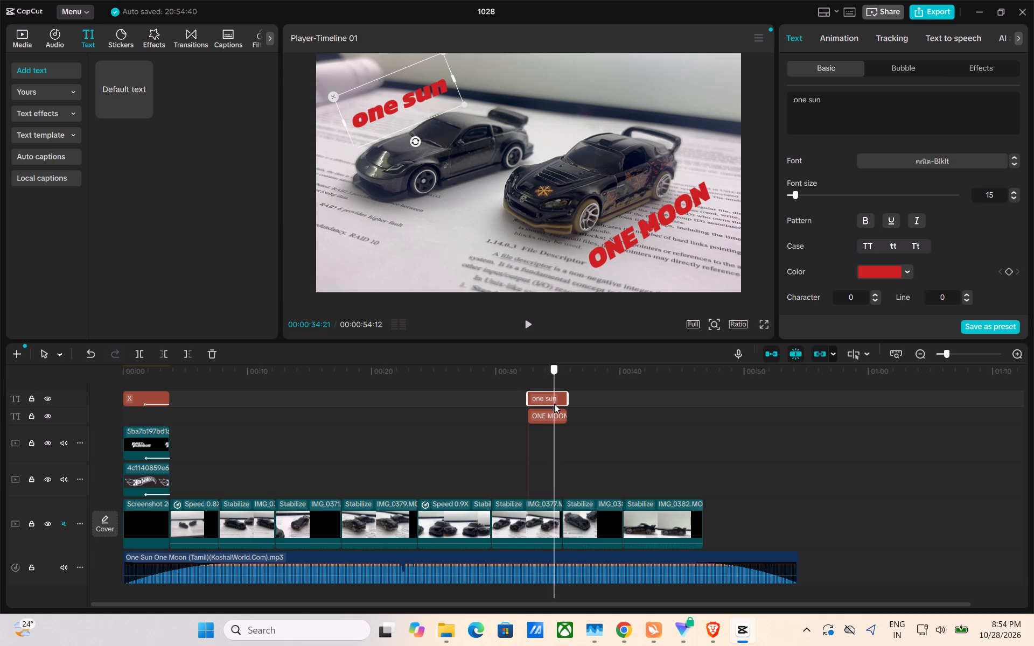
pyautogui.moveTo(554, 404); pyautogui.dragTo(552, 411)
pyautogui.doubleClick(552, 411)
pyautogui.moveTo(553, 377); pyautogui.dragTo(511, 384)
pyautogui.press('space')
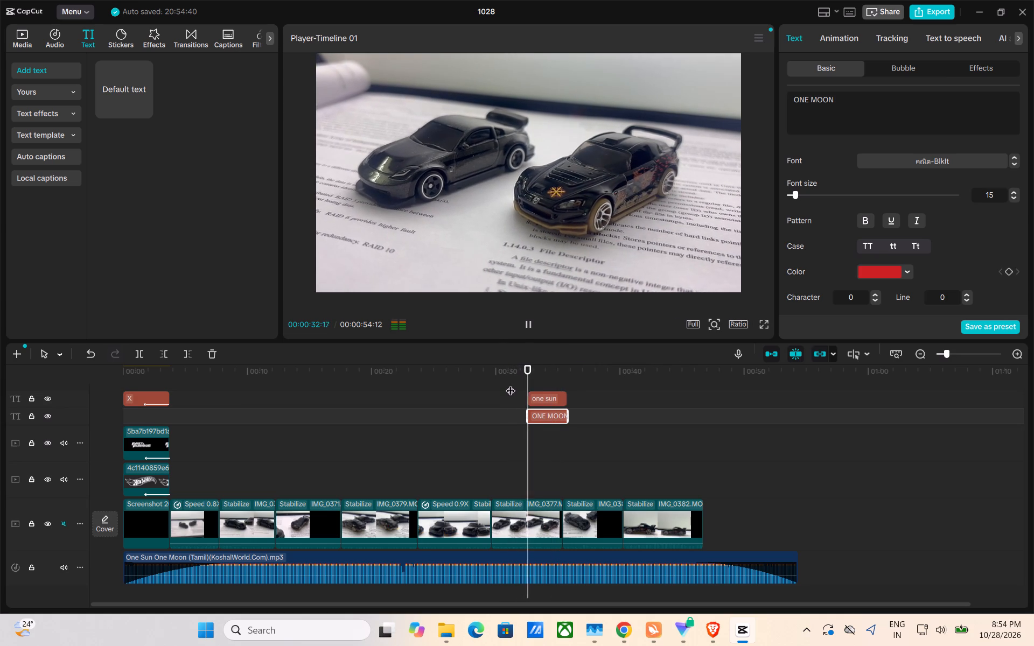
pyautogui.press('space')
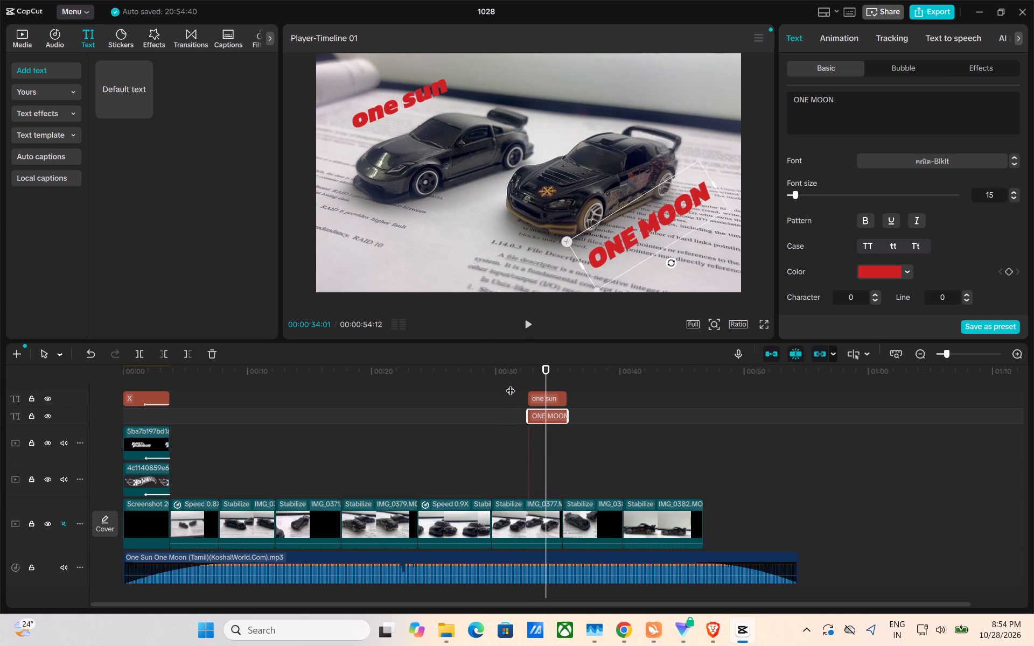
# Set the motion tracking direction of the "ONE MOON" caption to Forward.
pyautogui.click(878, 48)
pyautogui.click(862, 164)
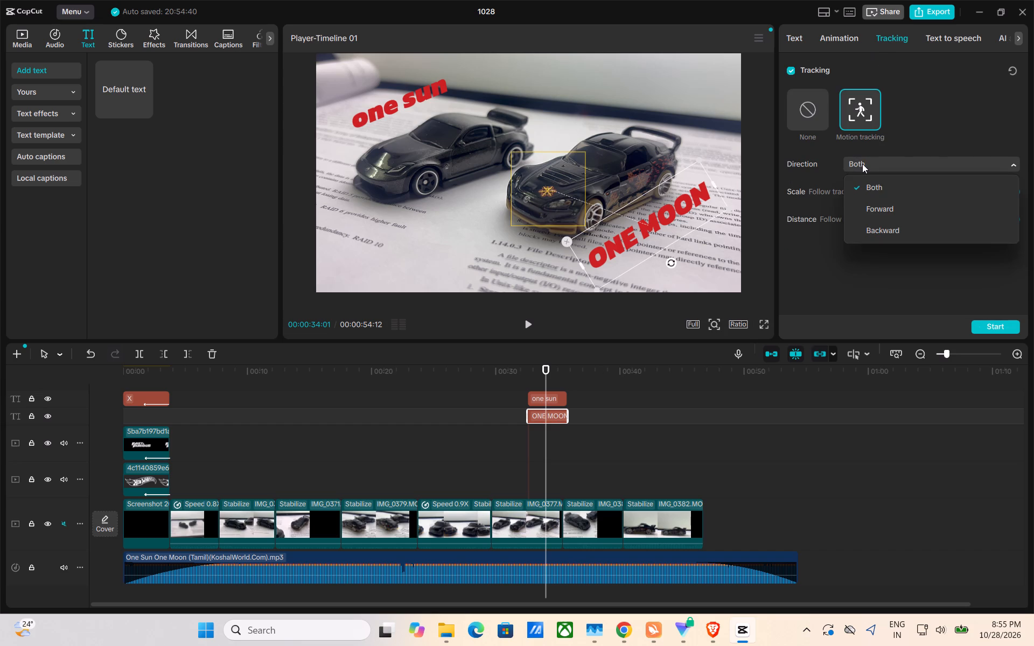
pyautogui.click(876, 207)
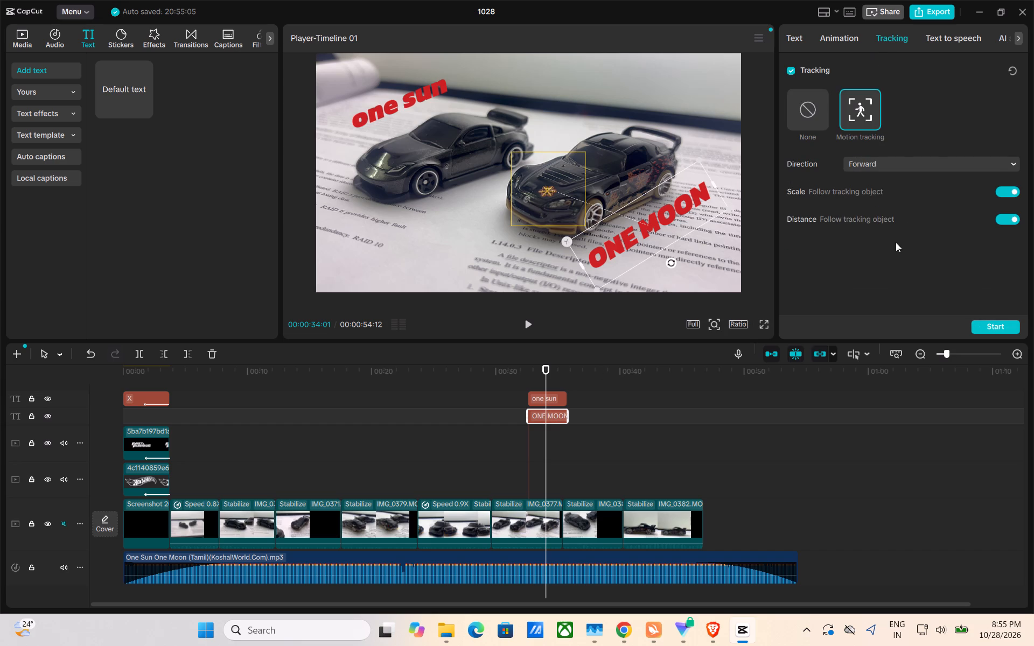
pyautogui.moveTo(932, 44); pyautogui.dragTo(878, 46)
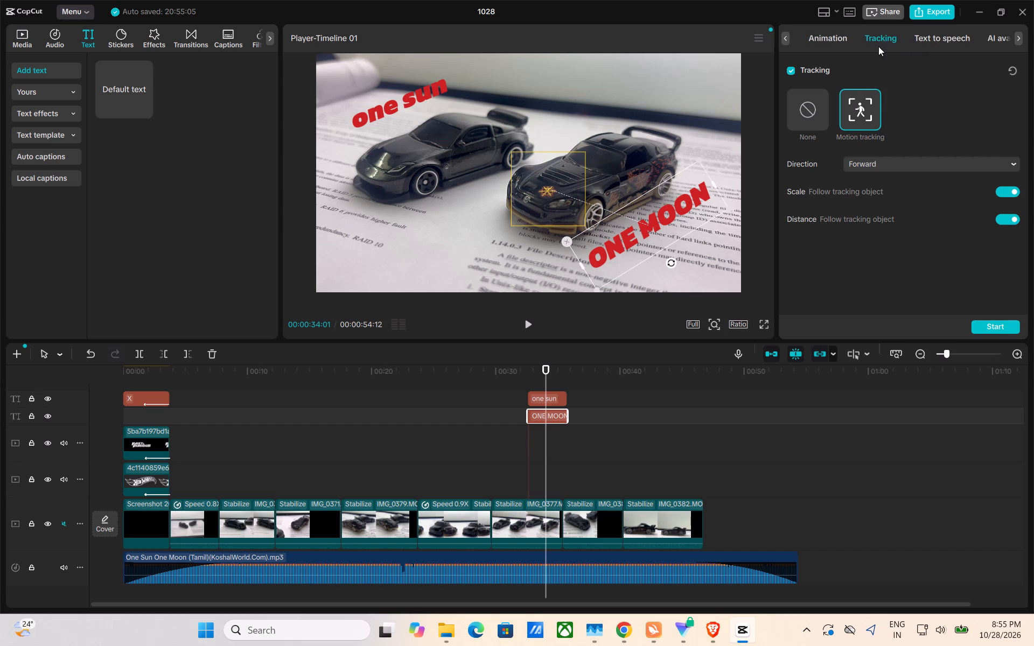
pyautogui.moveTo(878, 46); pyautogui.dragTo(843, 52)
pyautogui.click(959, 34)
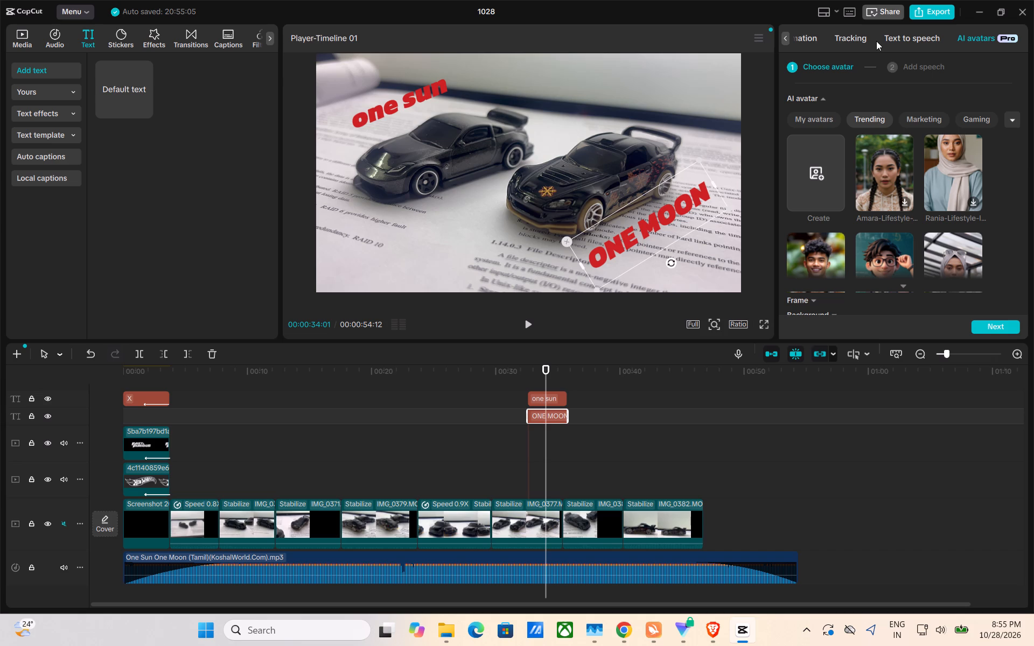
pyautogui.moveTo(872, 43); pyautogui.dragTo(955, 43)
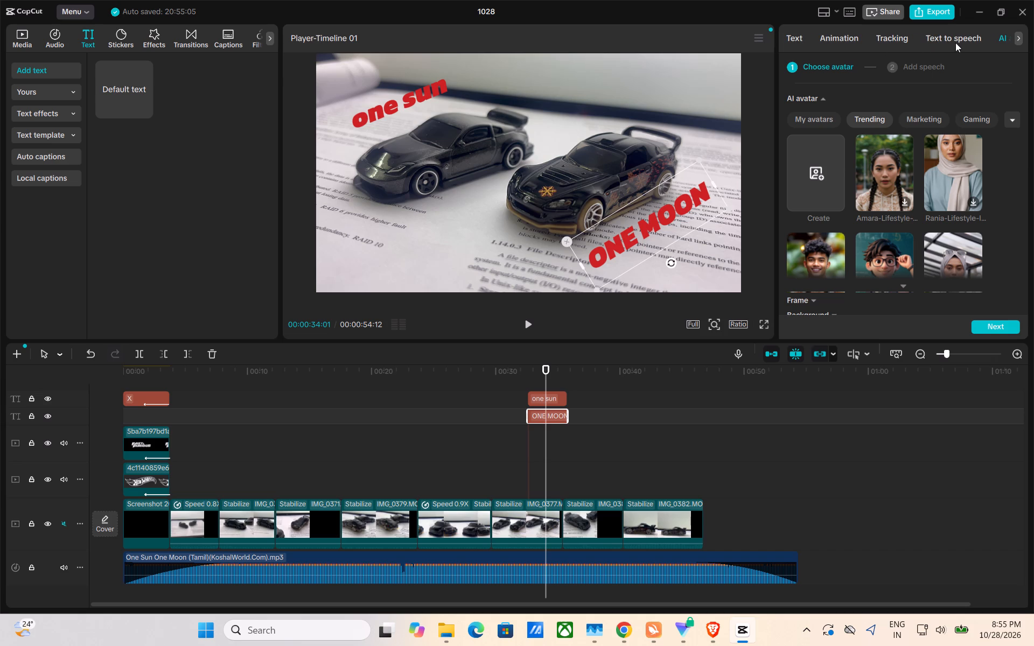
# Browse the exit animations available for the "ONE MOON" caption.
pyautogui.click(864, 43)
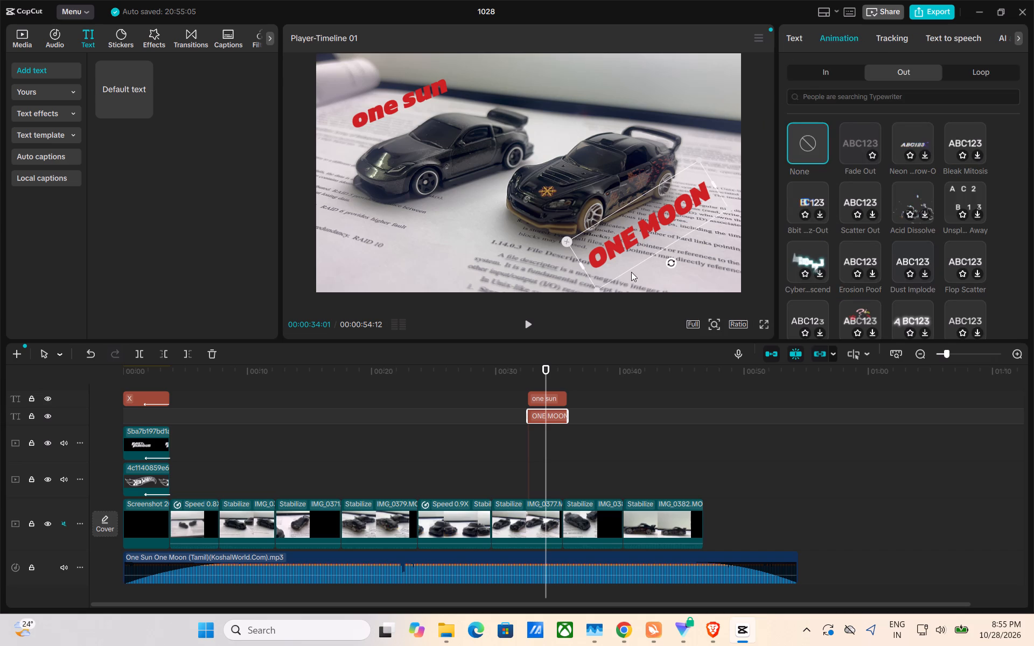
pyautogui.scroll(-1, 883, 188)
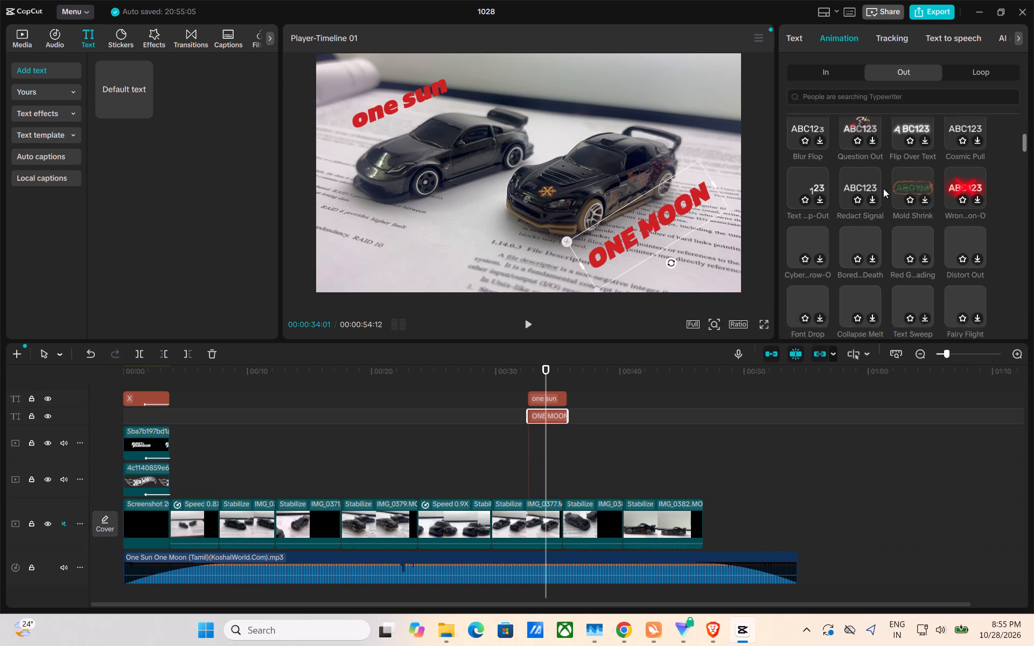
pyautogui.scroll(-4, 883, 188)
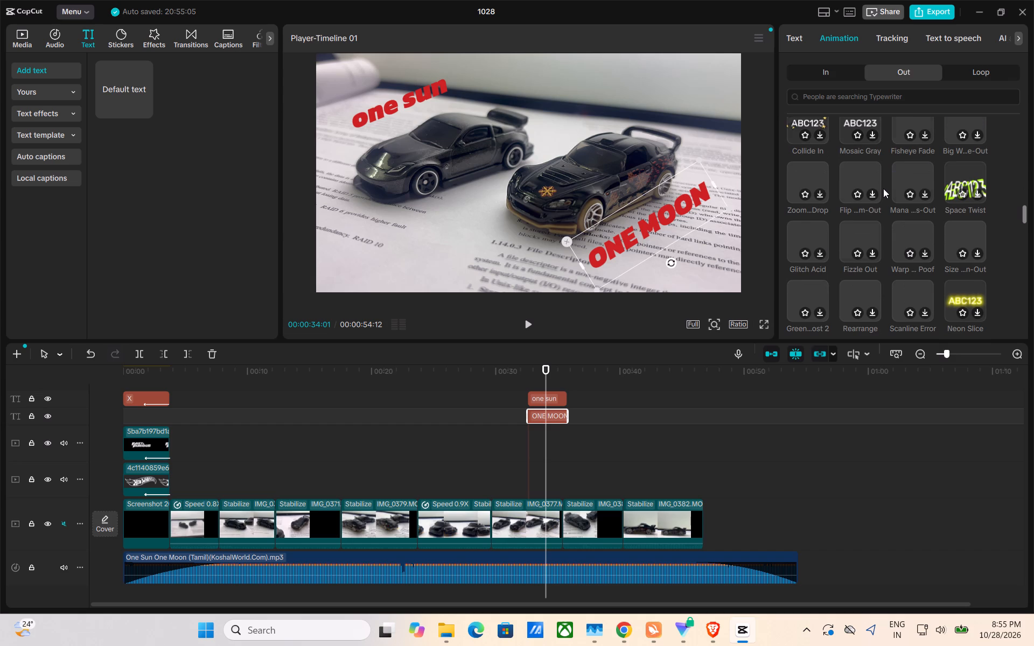
pyautogui.scroll(-2, 883, 188)
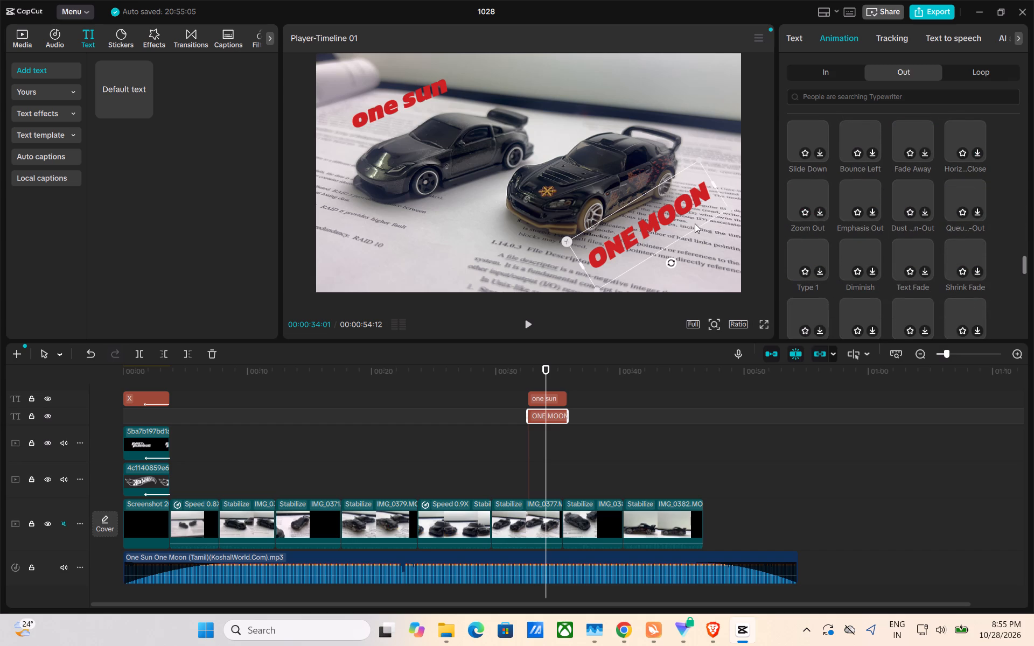
pyautogui.click(679, 225)
pyautogui.scroll(-6, 877, 213)
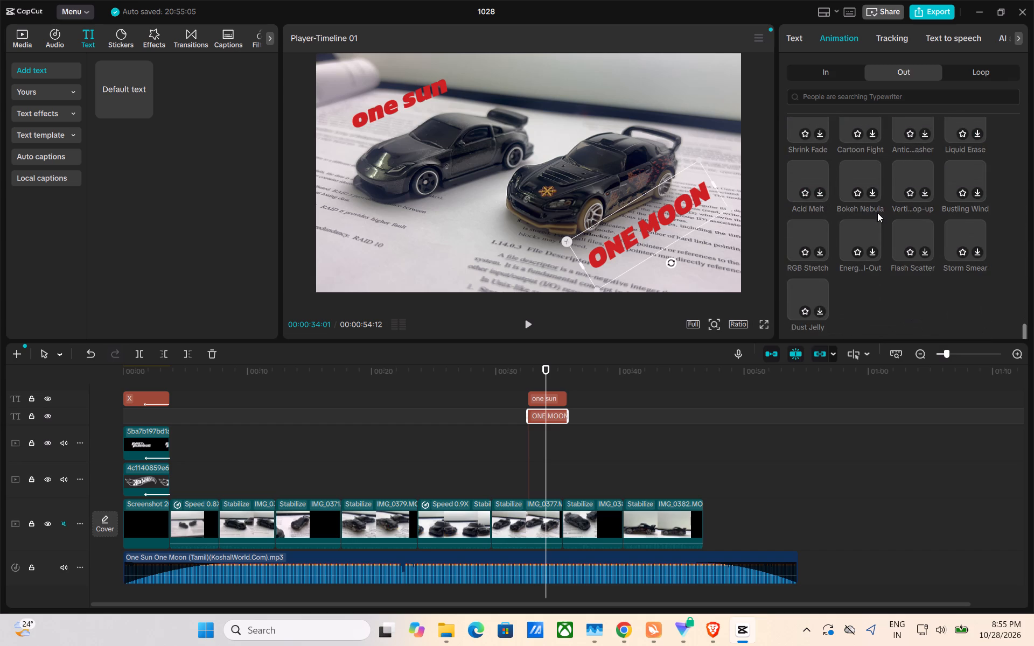
pyautogui.scroll(-1, 877, 213)
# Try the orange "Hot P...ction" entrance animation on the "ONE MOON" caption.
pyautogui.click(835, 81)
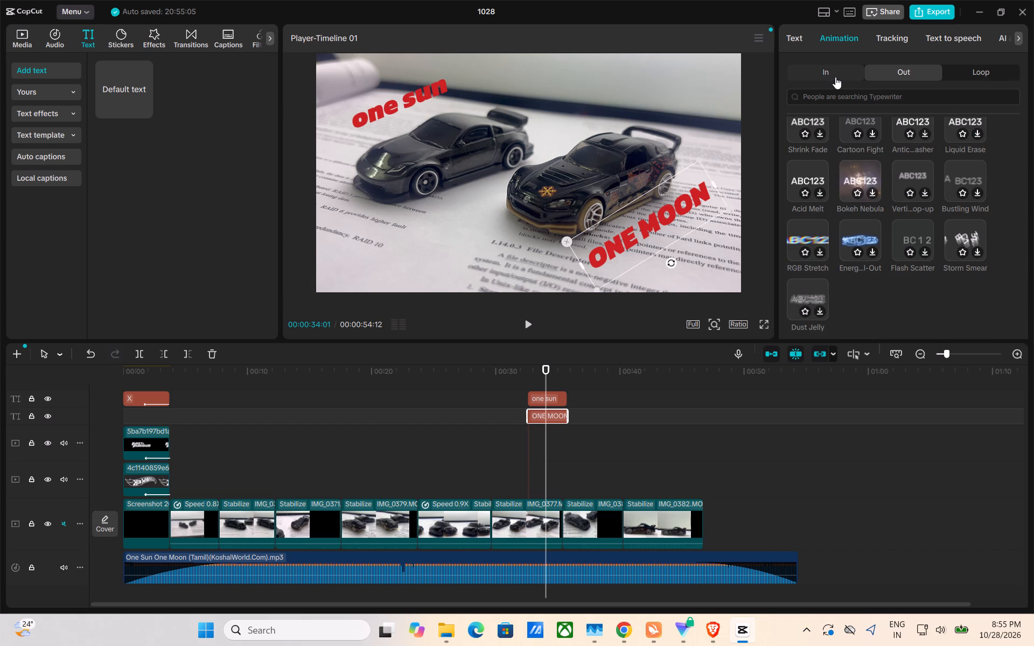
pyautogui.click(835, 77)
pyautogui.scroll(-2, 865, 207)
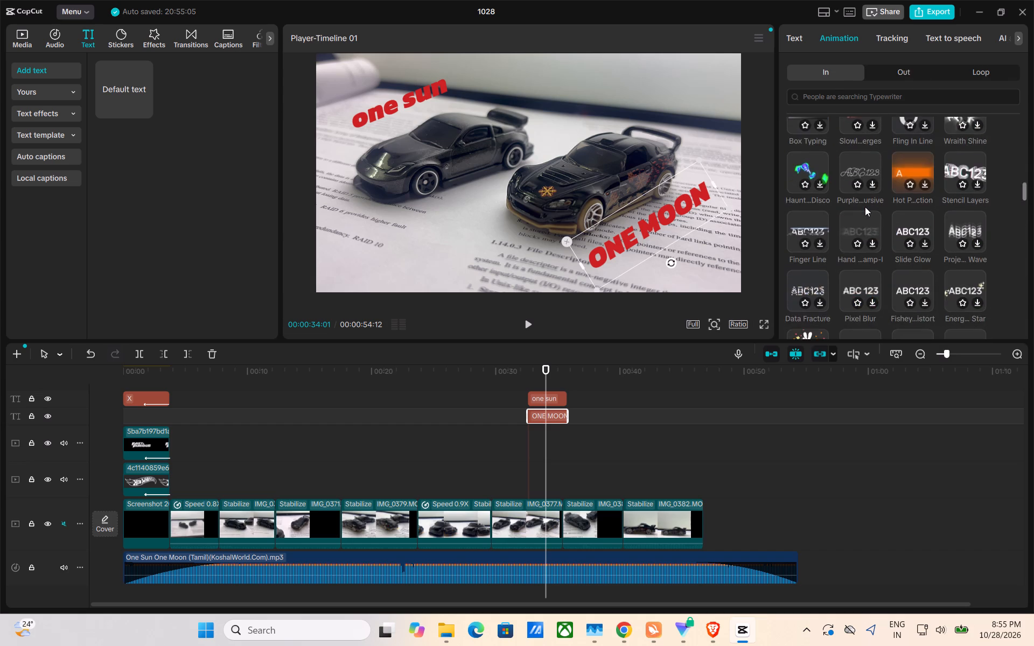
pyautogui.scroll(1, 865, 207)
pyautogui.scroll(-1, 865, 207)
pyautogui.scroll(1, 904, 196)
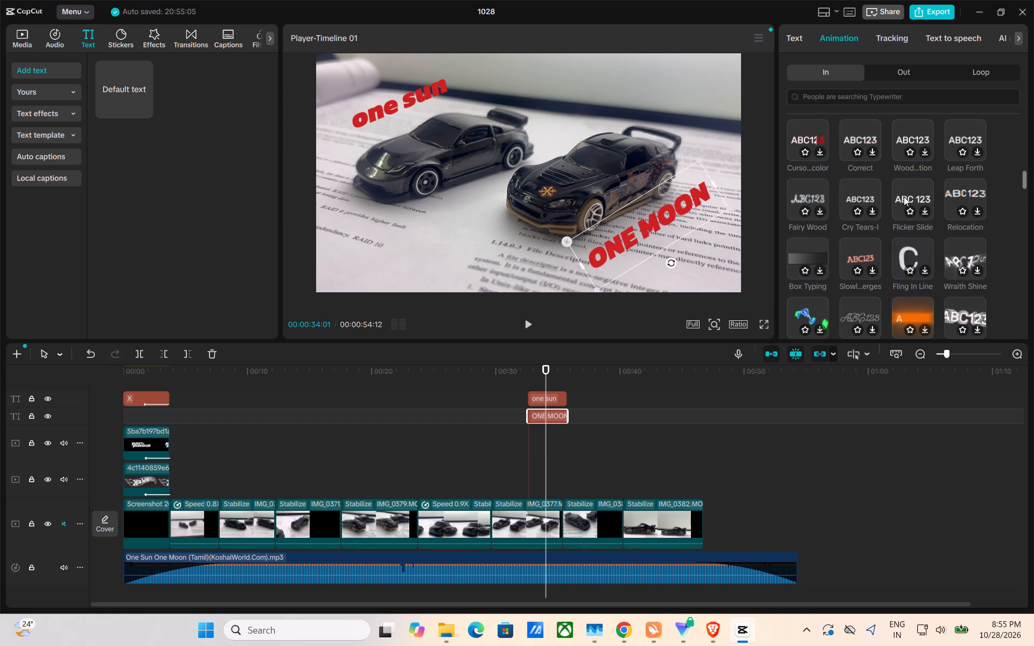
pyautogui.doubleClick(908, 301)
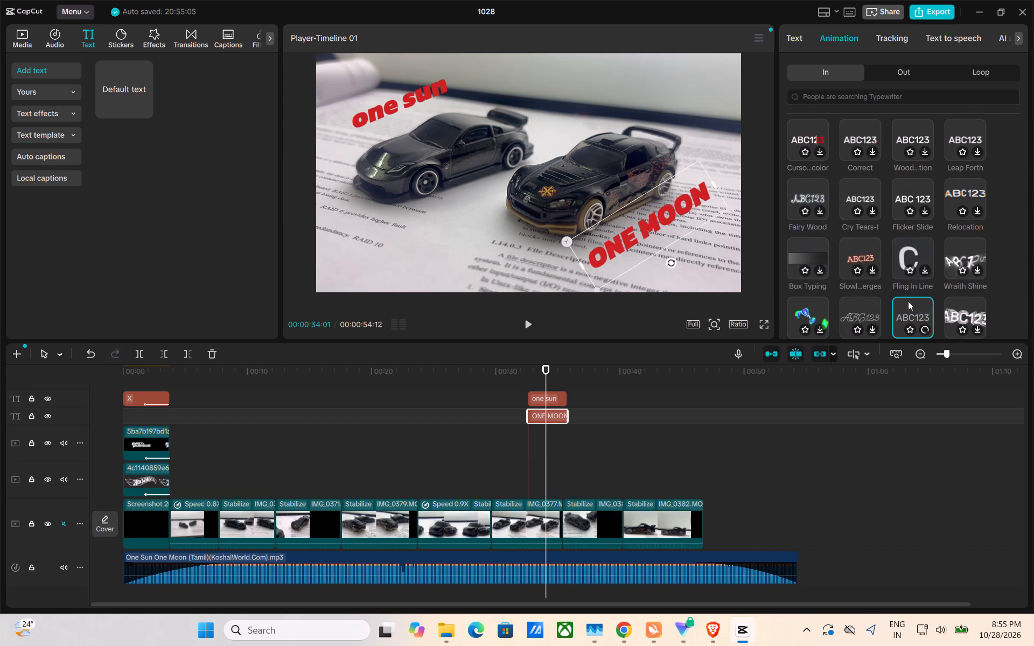
# Apply the "Haunt...Disco" entrance animation to the "ONE MOON" caption.
pyautogui.scroll(-1, 908, 301)
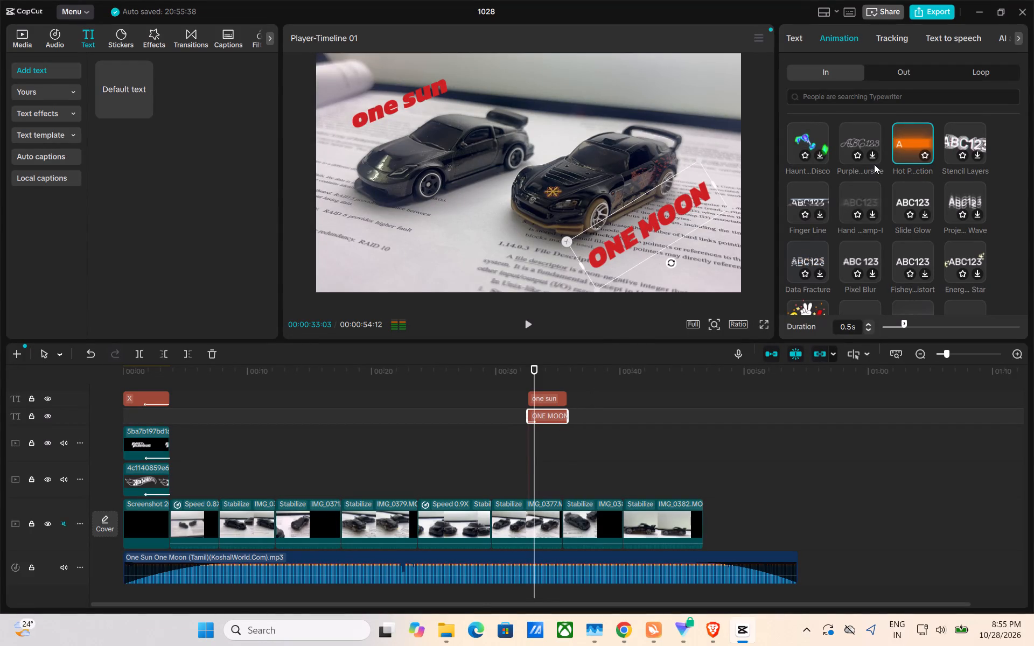
pyautogui.doubleClick(805, 135)
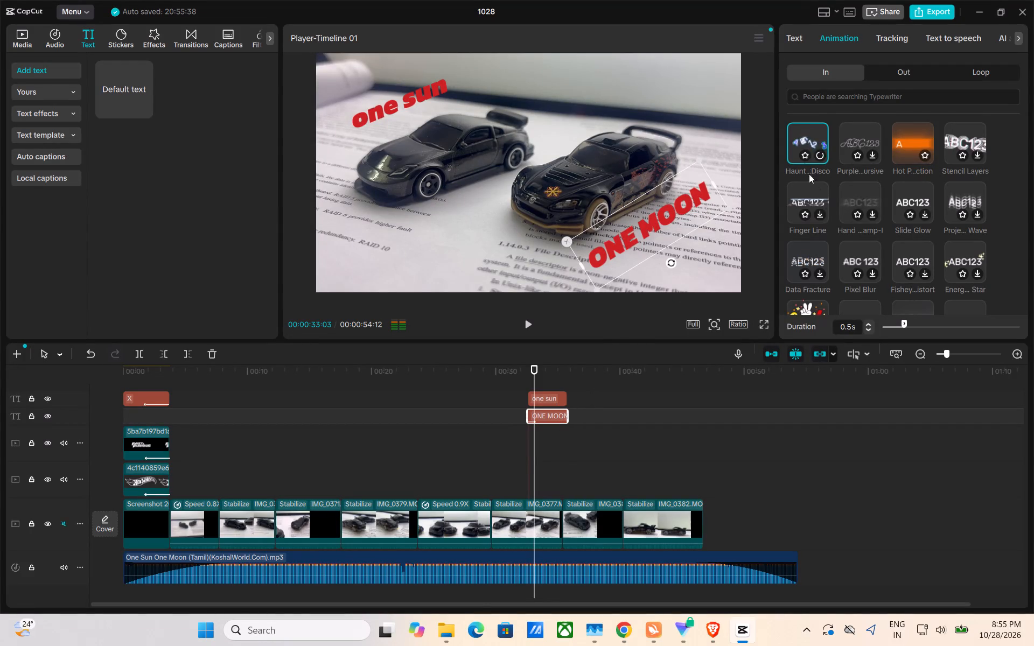
# Browse the entrance animations available for the "ONE MOON" caption, including Neon Smoke and similar glowing styles.
pyautogui.scroll(1, 839, 216)
pyautogui.scroll(-2, 839, 216)
pyautogui.scroll(-1, 900, 206)
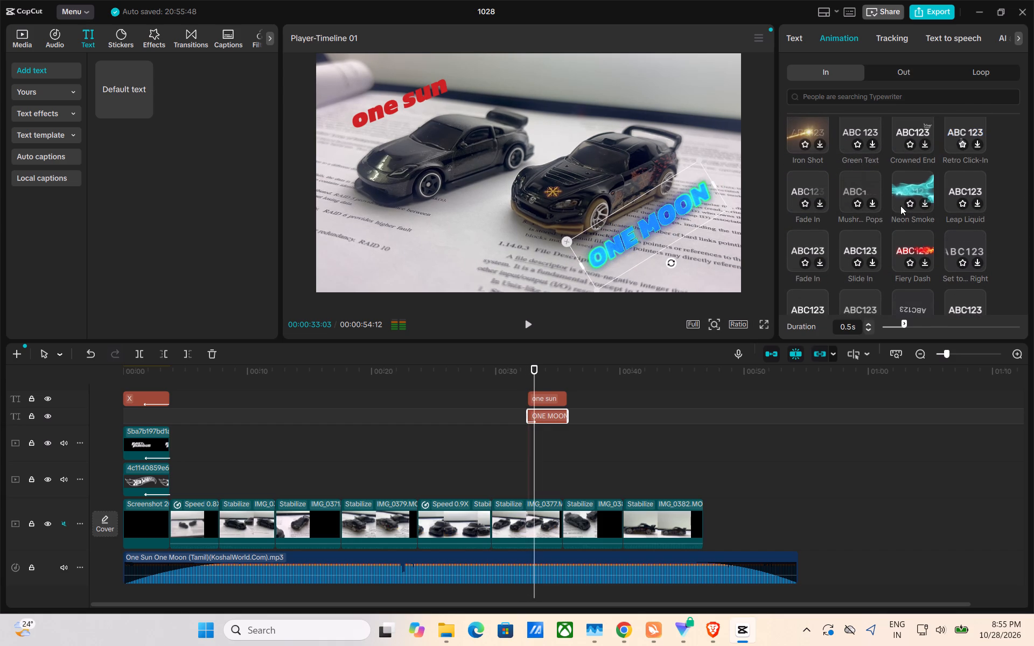
pyautogui.click(905, 193)
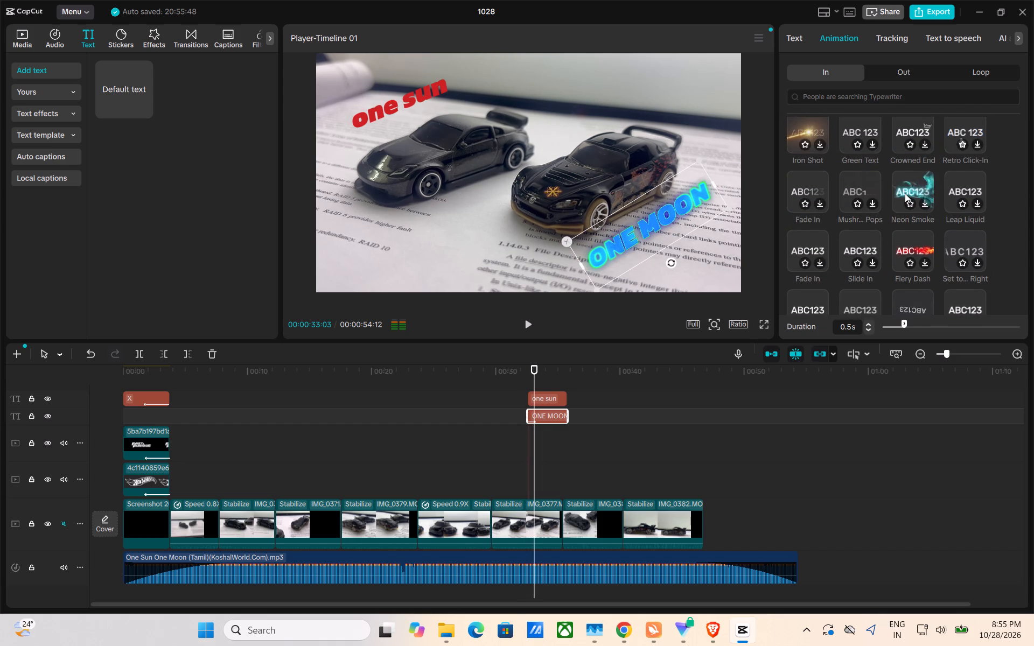
pyautogui.scroll(-3, 905, 193)
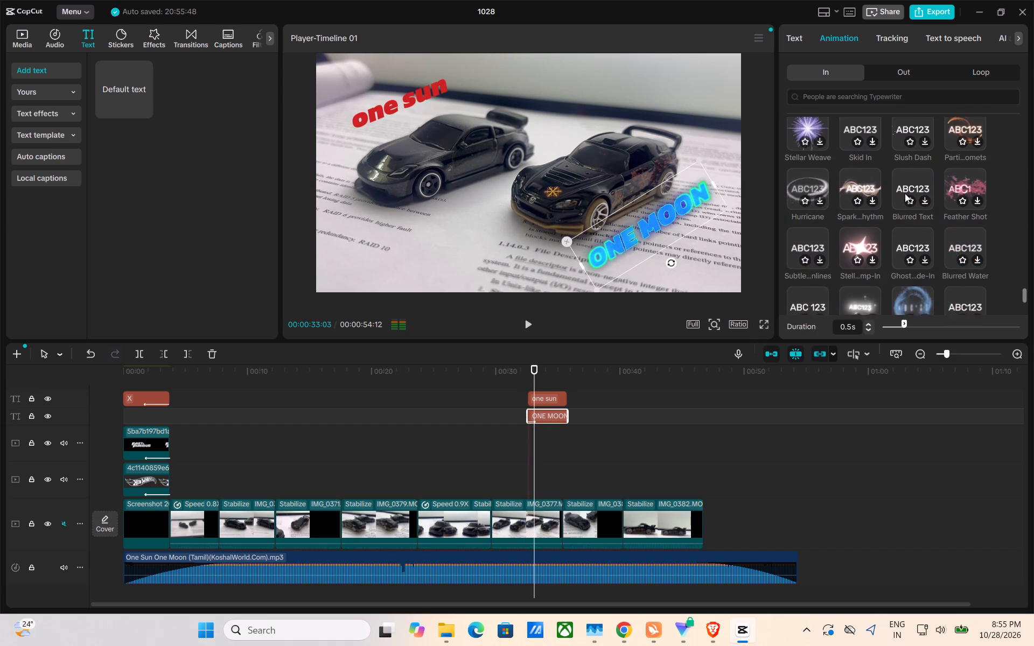
pyautogui.scroll(-2, 905, 193)
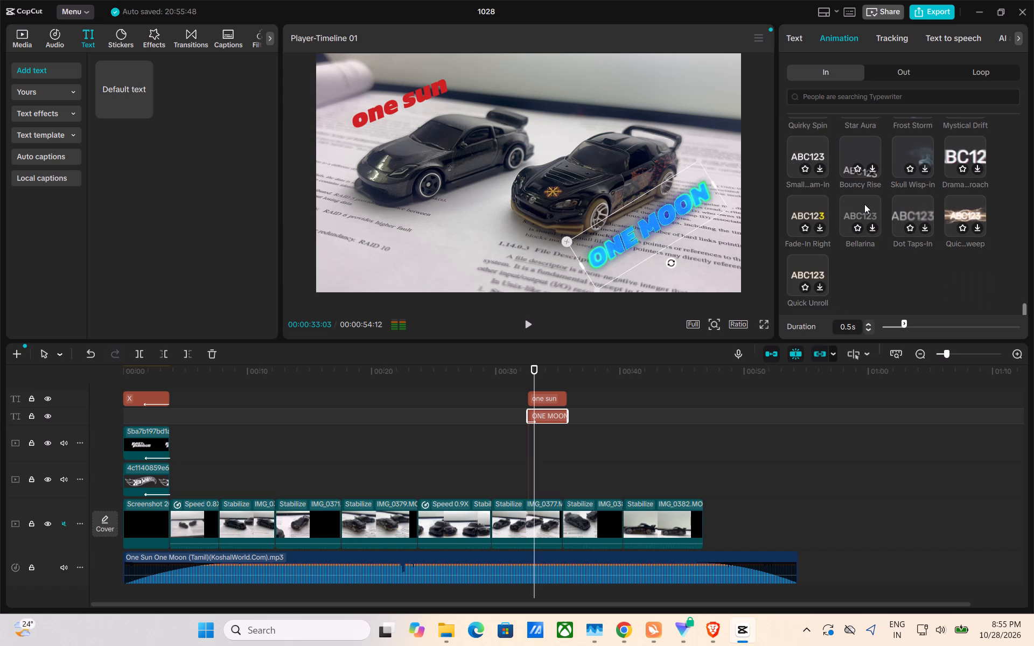
pyautogui.scroll(-1, 864, 204)
pyautogui.scroll(6, 864, 204)
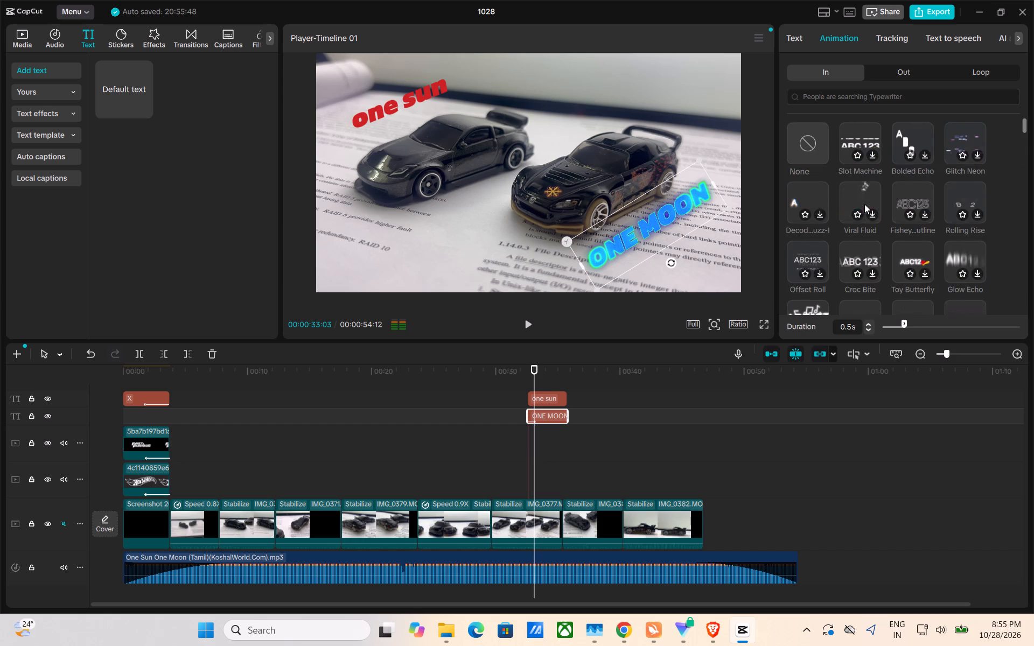
pyautogui.scroll(2, 864, 204)
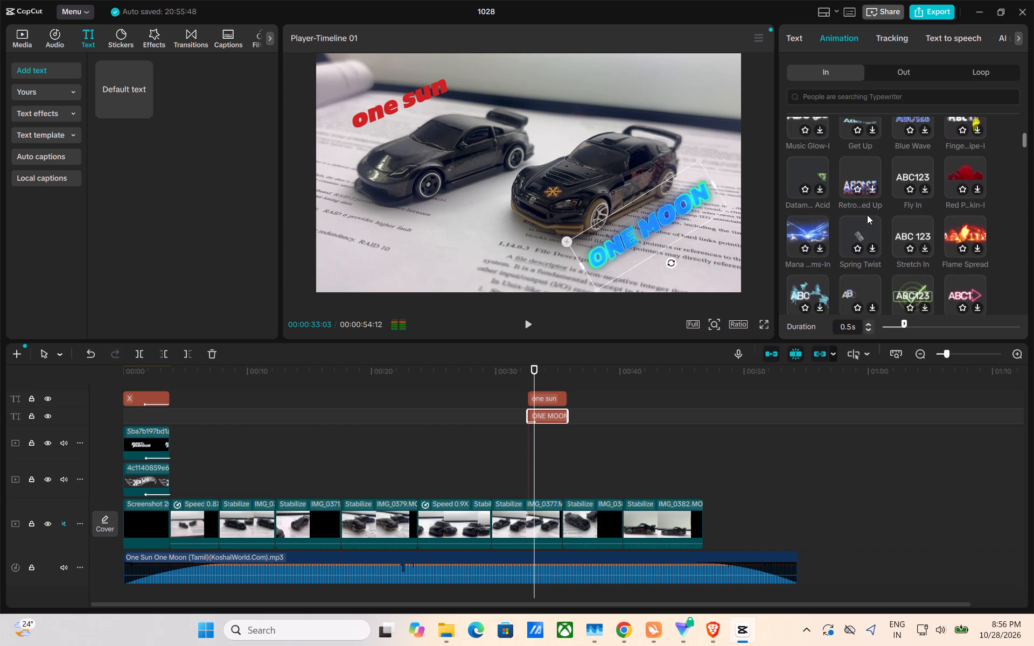
pyautogui.click(911, 200)
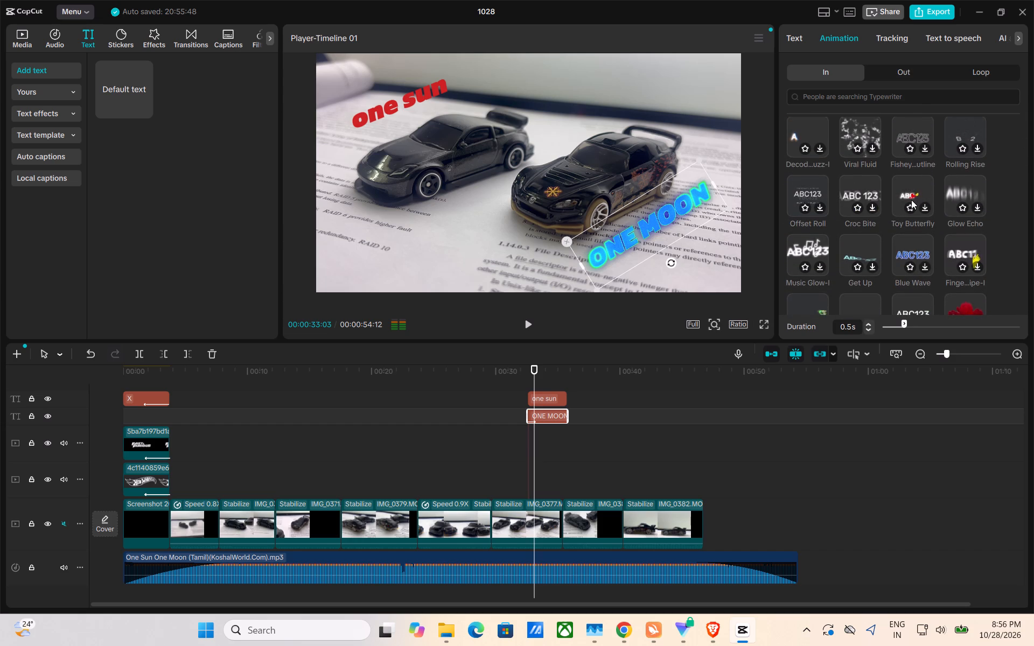
pyautogui.scroll(-1, 888, 261)
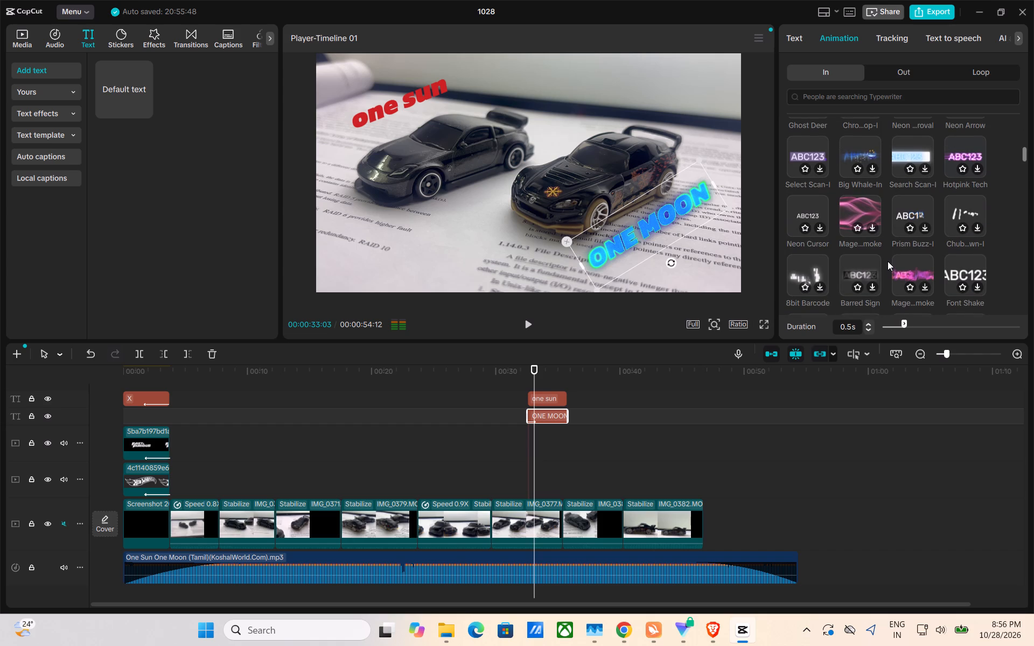
pyautogui.click(906, 261)
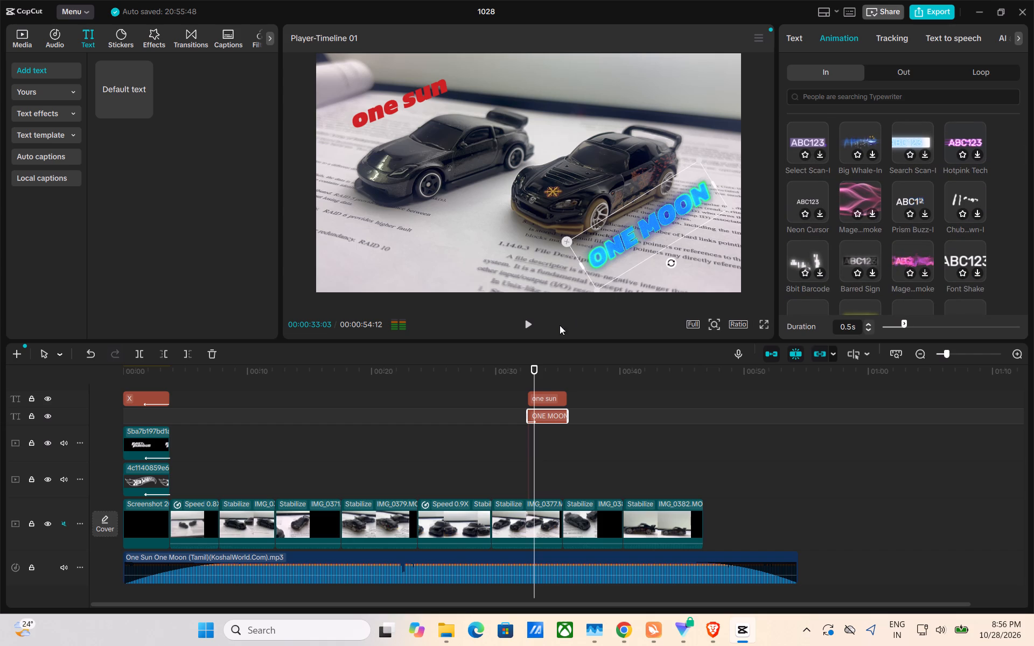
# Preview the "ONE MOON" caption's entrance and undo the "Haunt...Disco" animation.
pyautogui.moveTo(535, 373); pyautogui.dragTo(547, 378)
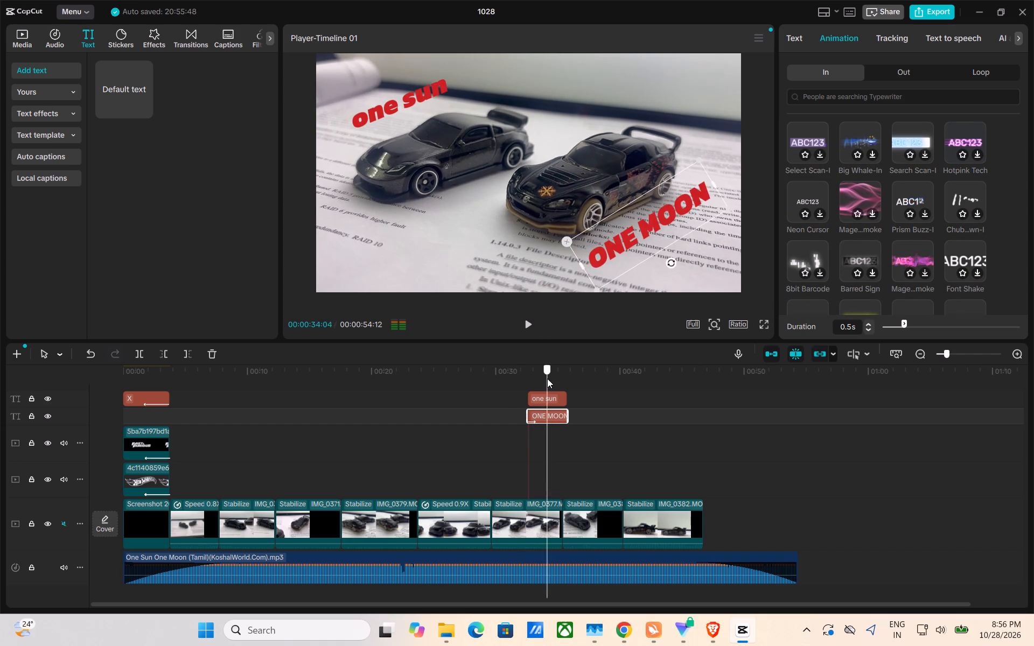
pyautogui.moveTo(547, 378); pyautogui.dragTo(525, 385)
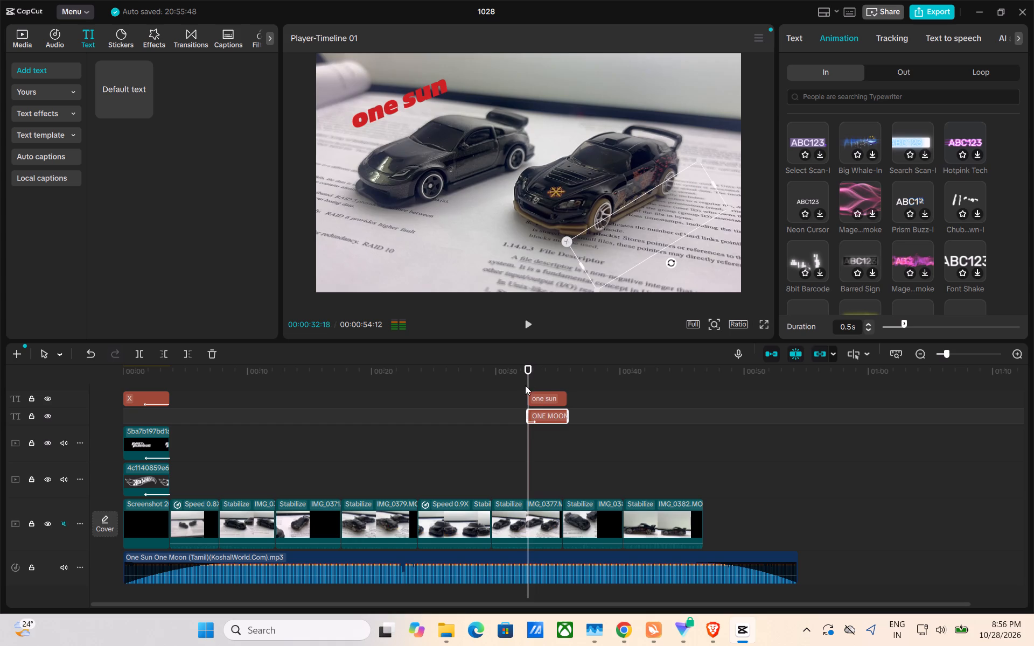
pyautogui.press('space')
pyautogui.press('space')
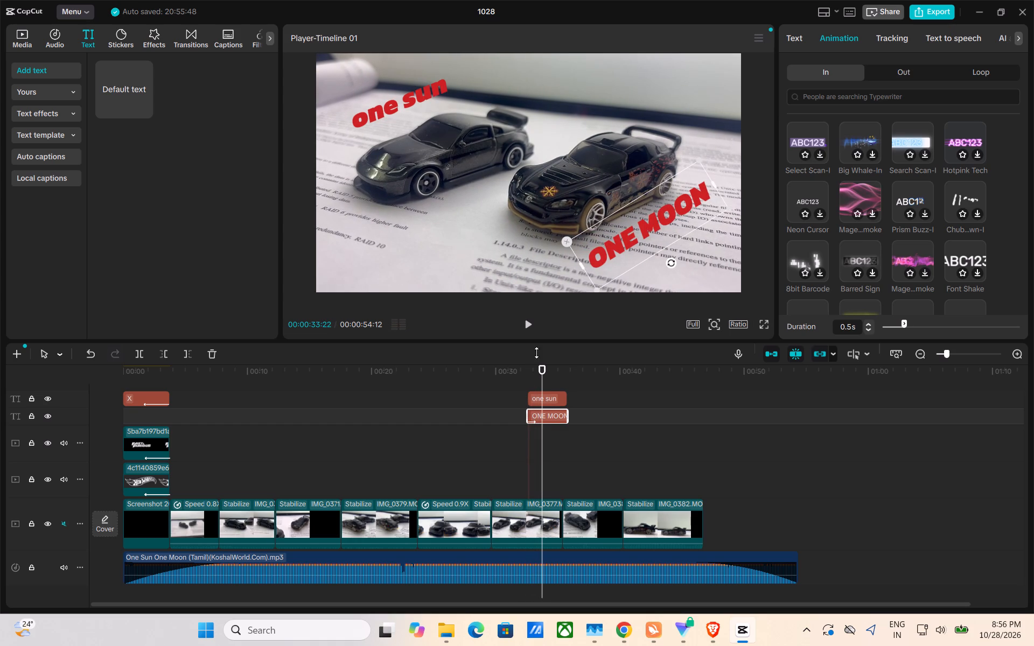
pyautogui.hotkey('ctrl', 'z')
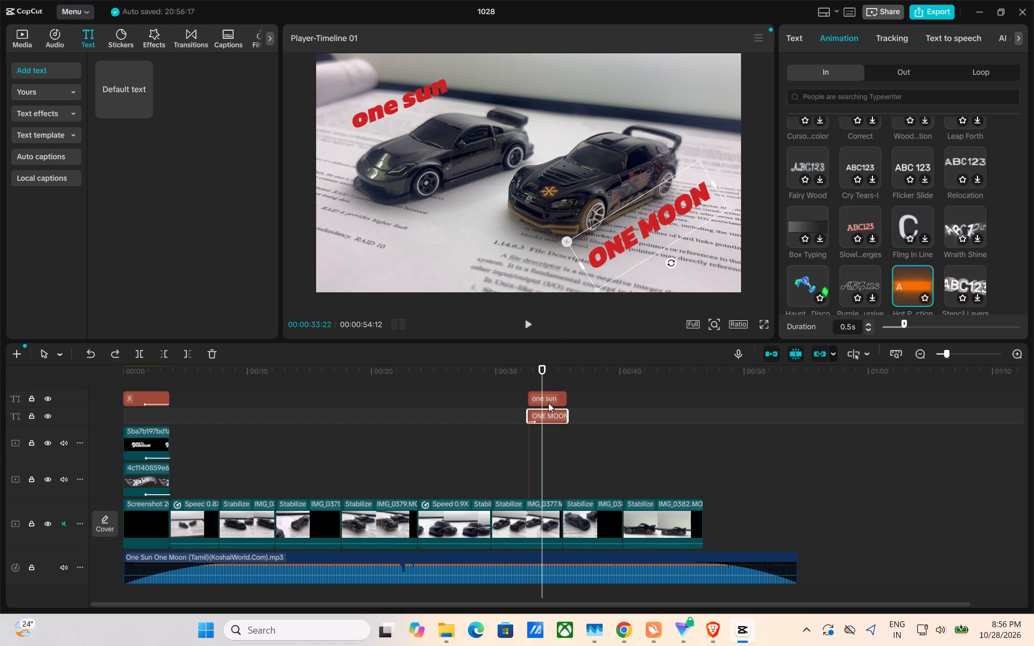
# Delete the "ONE MOON" and "one sun" captions from the timeline.
pyautogui.rightClick(550, 415)
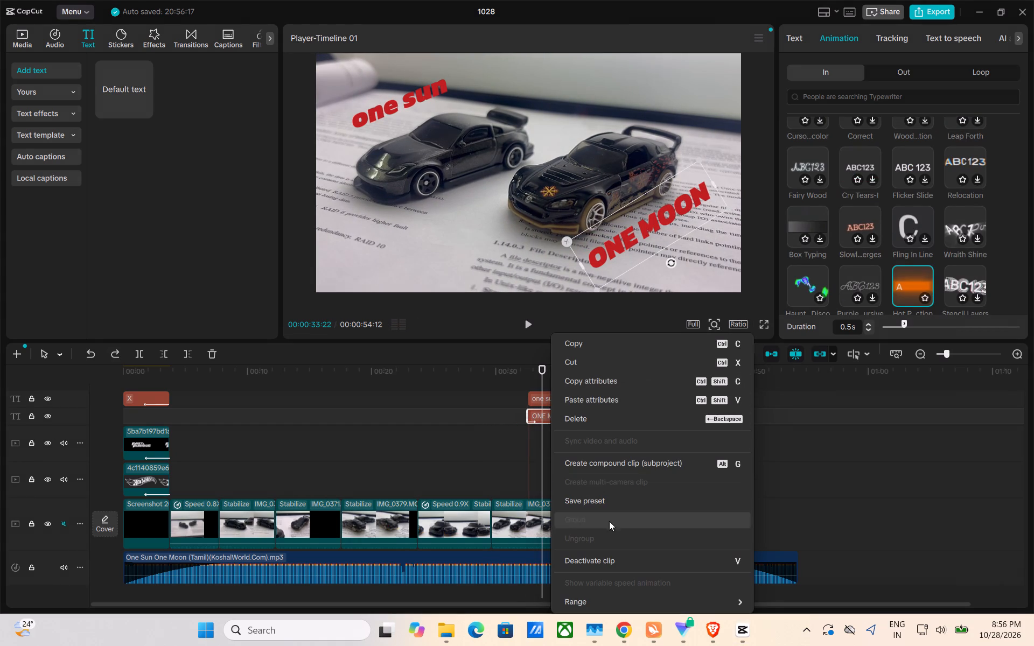
pyautogui.click(586, 425)
pyautogui.click(554, 401)
pyautogui.rightClick(554, 401)
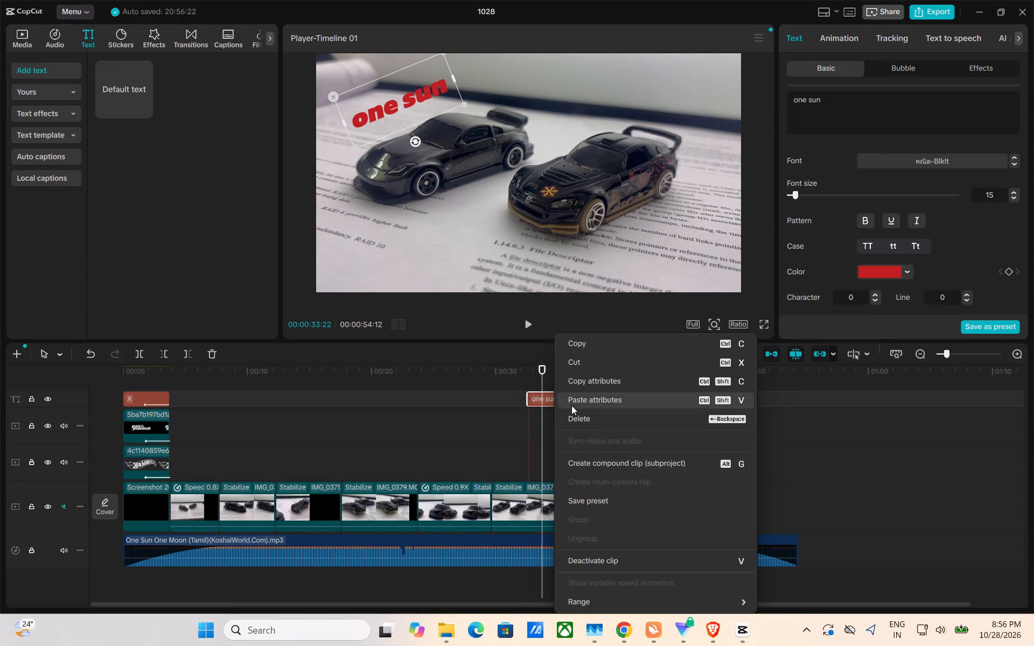
pyautogui.click(596, 416)
# Play the opening title and set the fade-in of the "One Sun One Moon" song to 7.0 s.
pyautogui.moveTo(542, 429); pyautogui.dragTo(109, 426)
pyautogui.press('space')
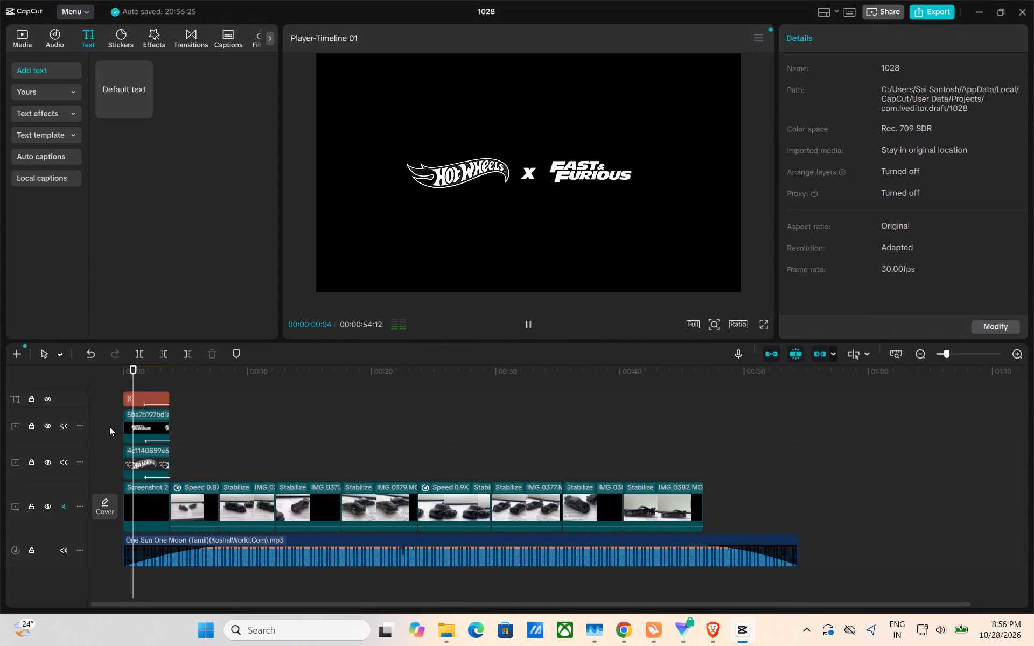
pyautogui.press('space')
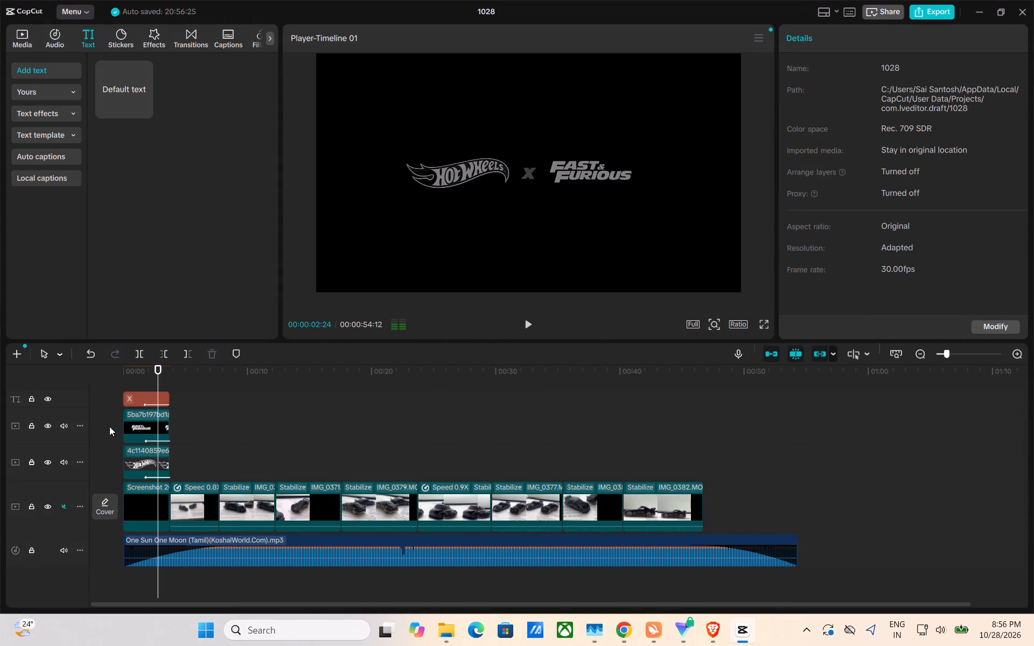
pyautogui.click(141, 557)
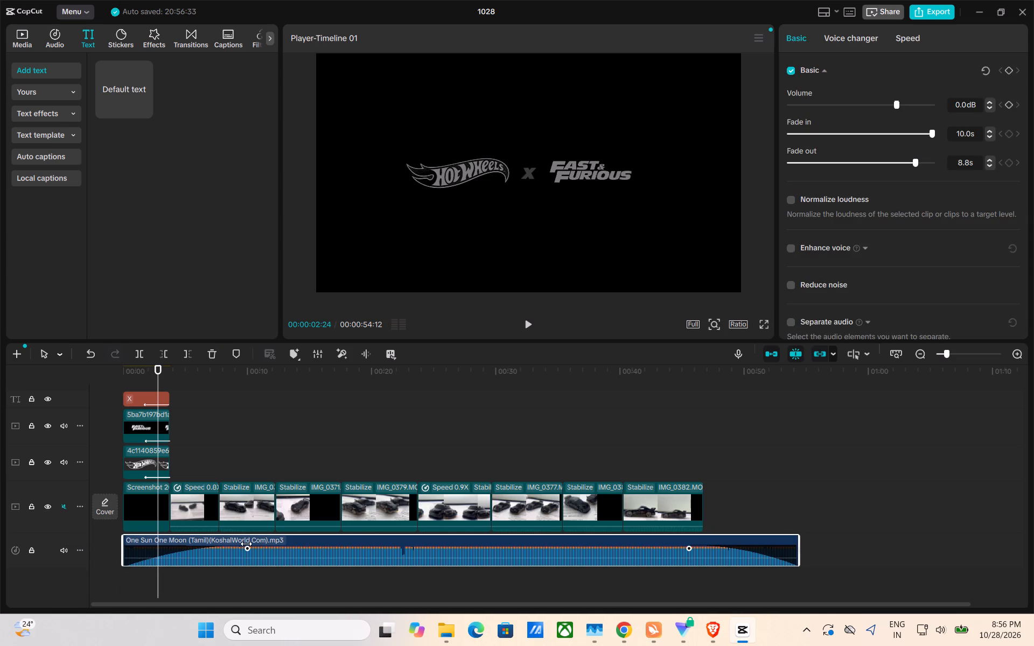
pyautogui.moveTo(247, 550); pyautogui.dragTo(147, 559)
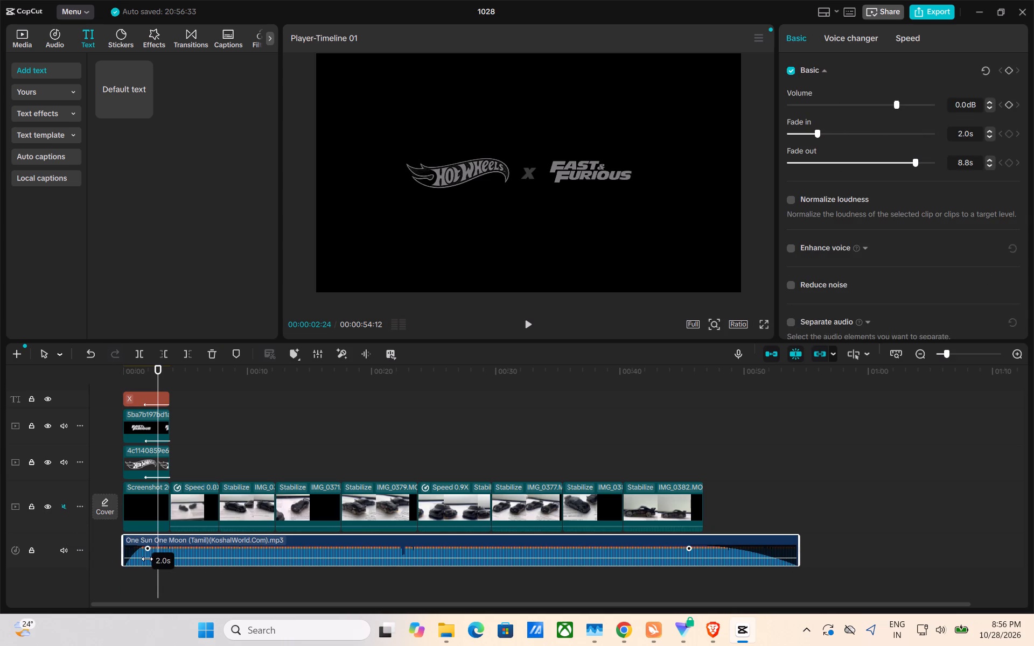
pyautogui.moveTo(147, 559); pyautogui.dragTo(209, 551)
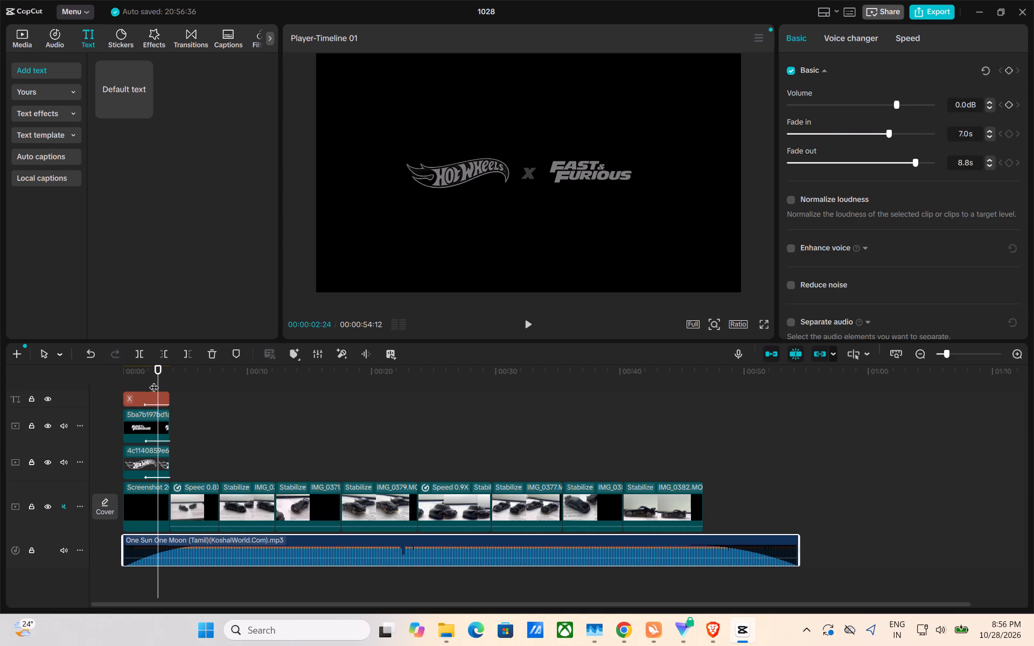
# Play the opening title and first car clips repeatedly to check the song's fade-in and the timing of the cuts.
pyautogui.moveTo(155, 380); pyautogui.dragTo(72, 396)
pyautogui.press('space')
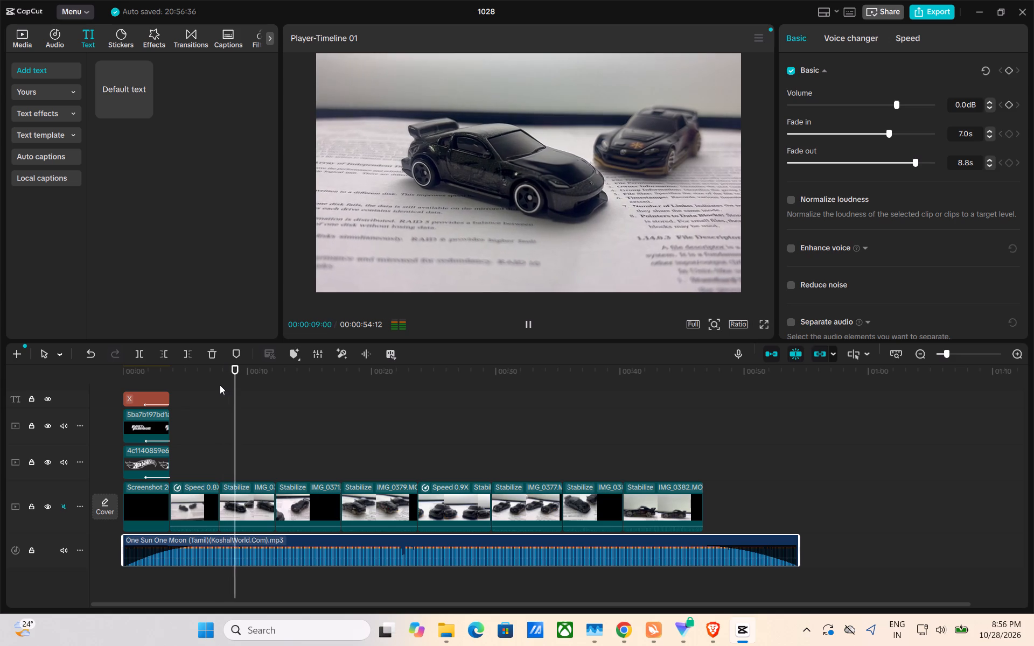
pyautogui.moveTo(247, 402); pyautogui.dragTo(189, 411)
pyautogui.press('space')
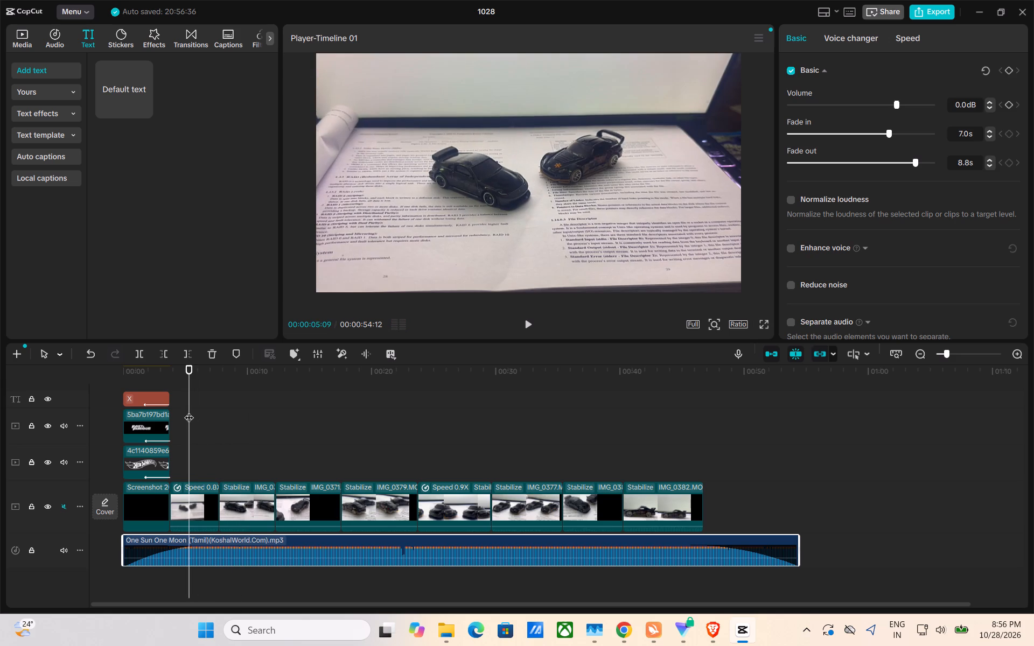
pyautogui.press('space')
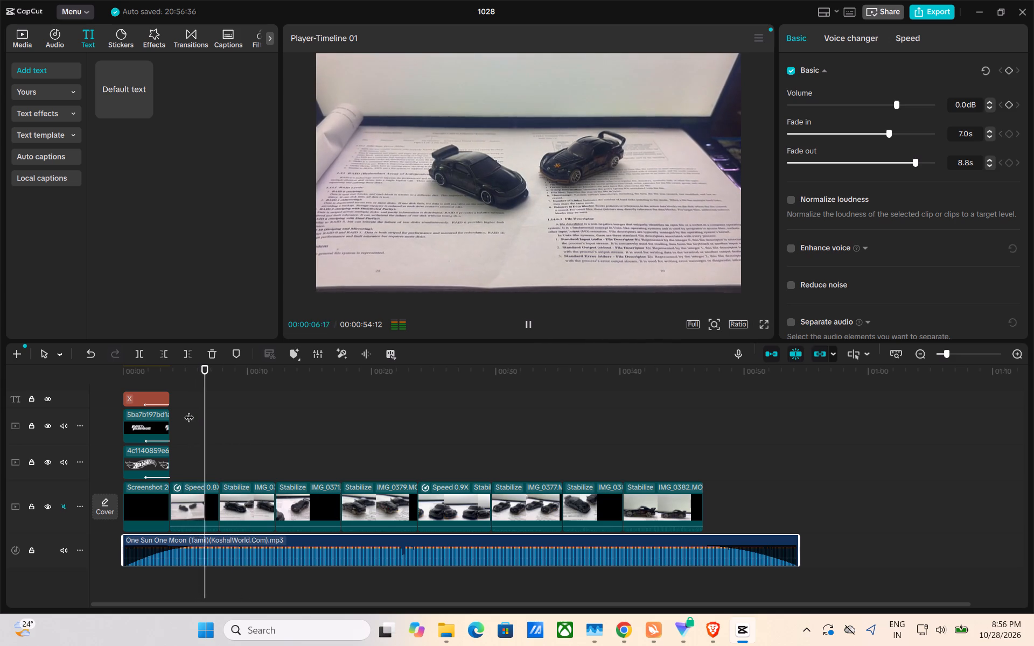
pyautogui.press('space')
pyautogui.moveTo(215, 406); pyautogui.dragTo(151, 416)
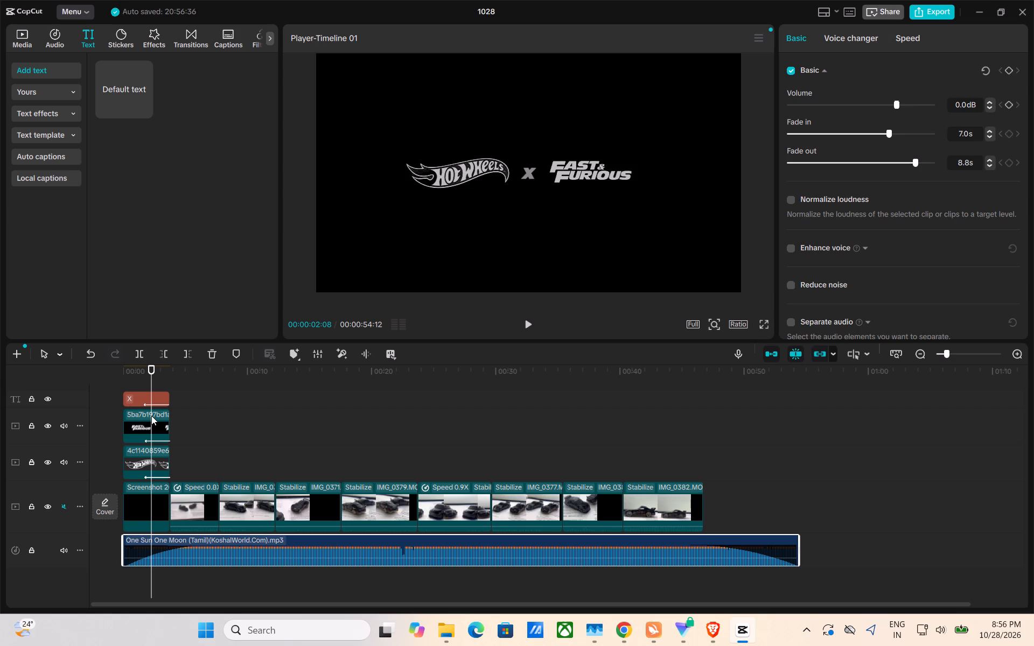
pyautogui.press('space')
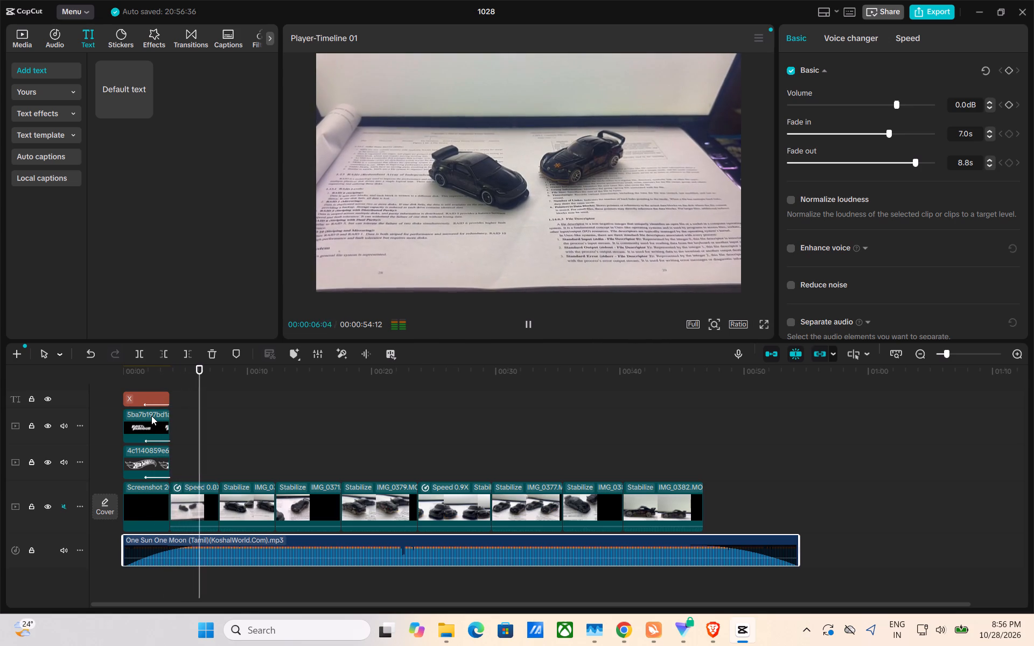
pyautogui.press('space')
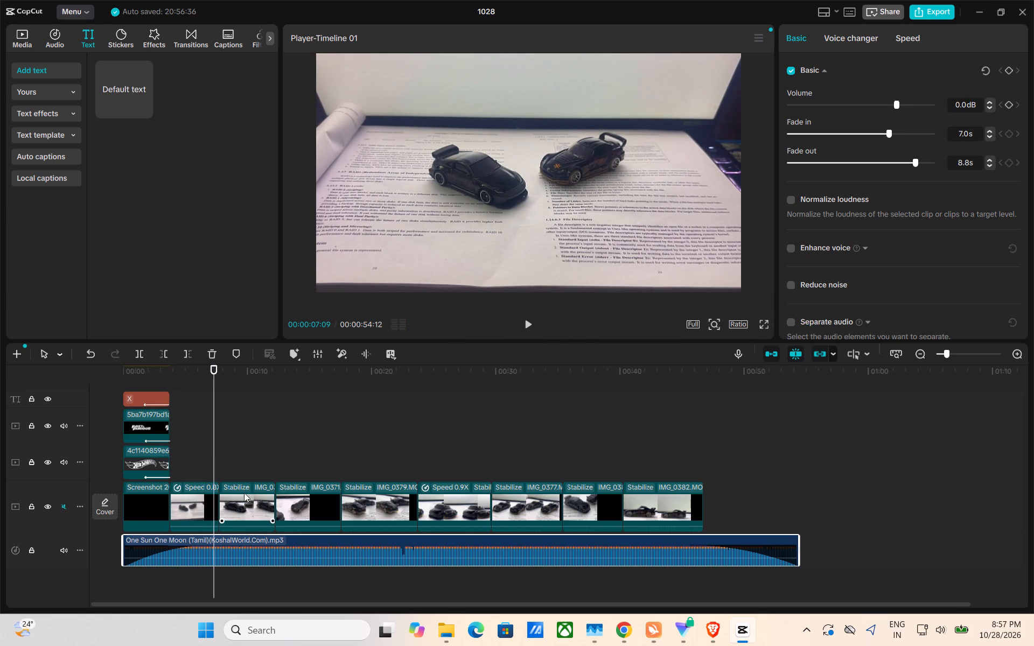
pyautogui.press('space')
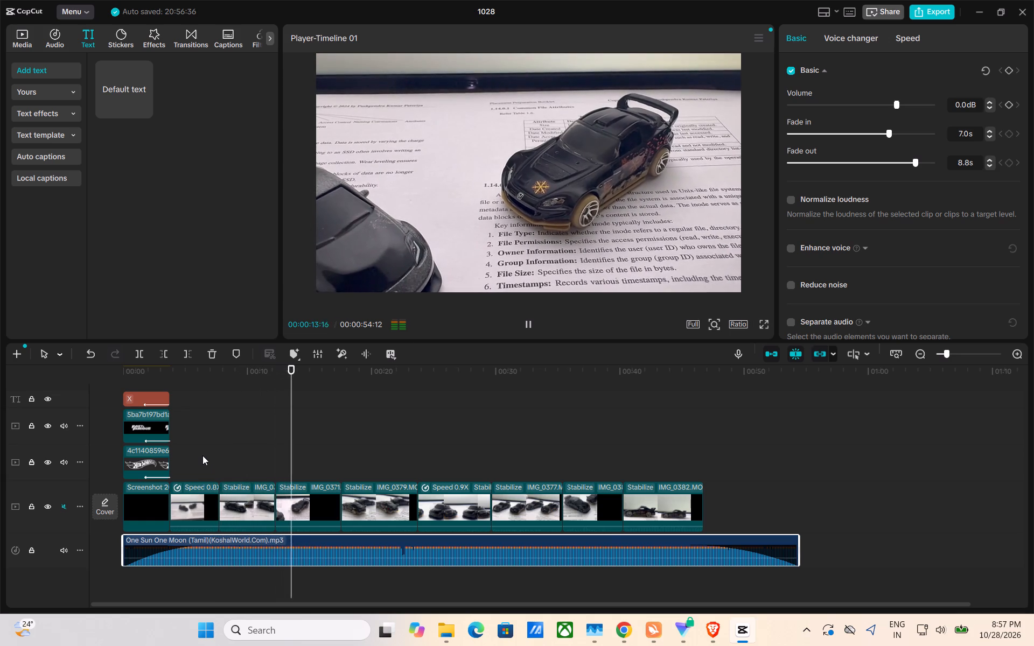
pyautogui.press('space')
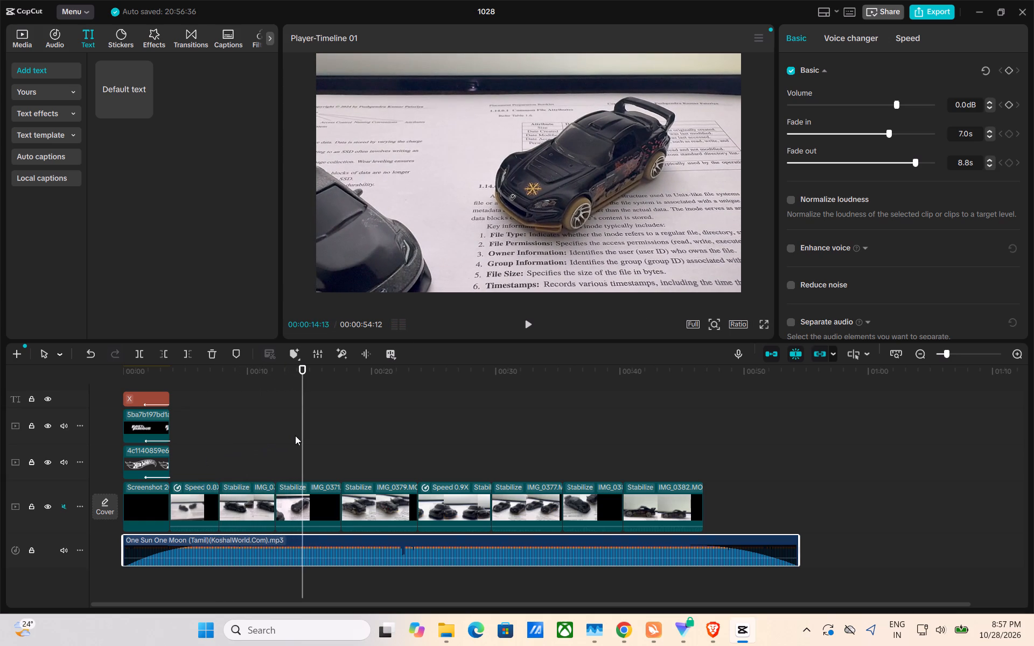
# Play the opening to the song's beat and trim the end of the first car clip back to about 00:00:06:24.
pyautogui.doubleClick(297, 435)
pyautogui.moveTo(297, 435); pyautogui.dragTo(151, 454)
pyautogui.press('space')
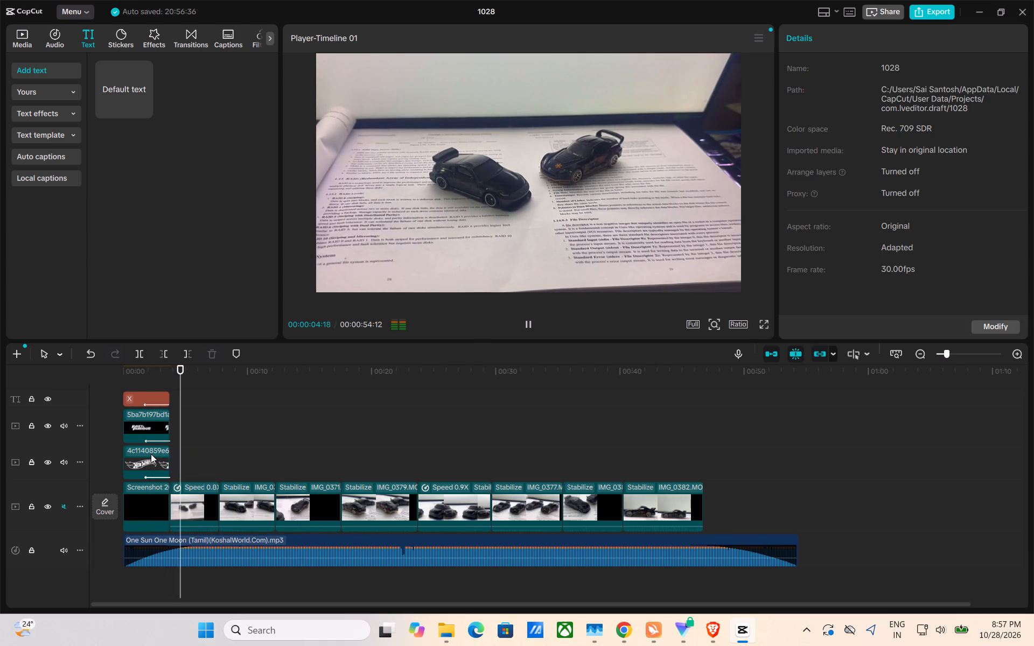
pyautogui.press('space')
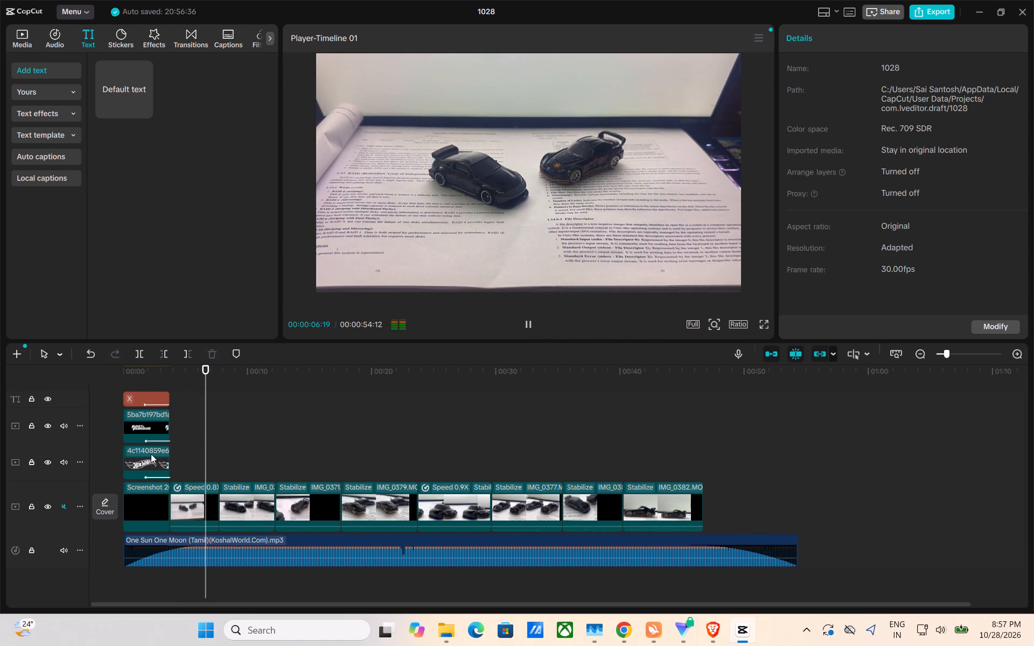
pyautogui.press('space')
pyautogui.press('space')
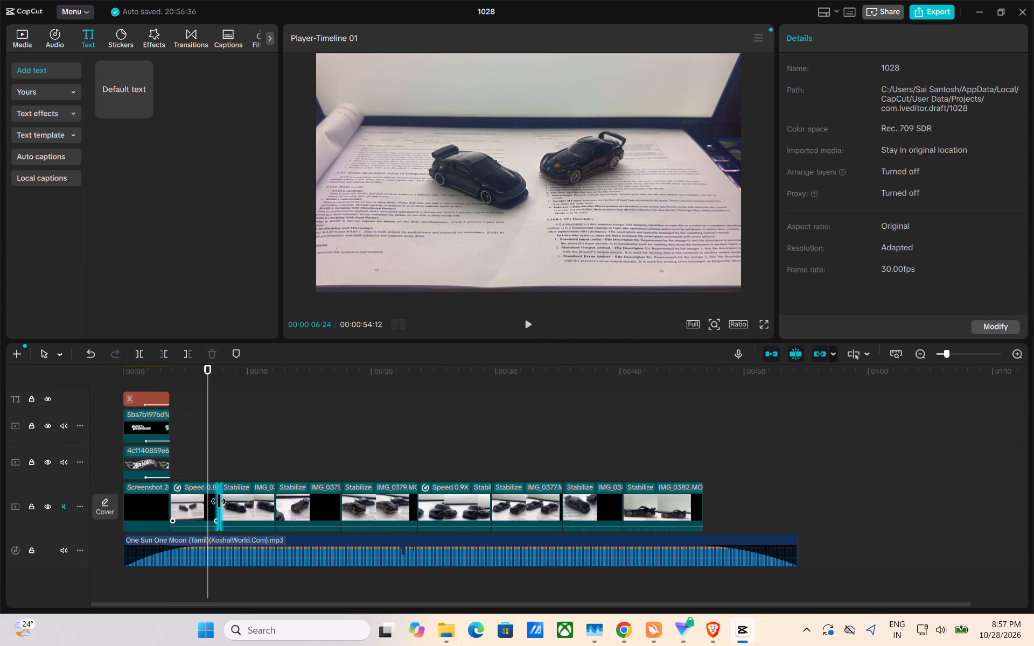
pyautogui.moveTo(219, 501); pyautogui.dragTo(208, 503)
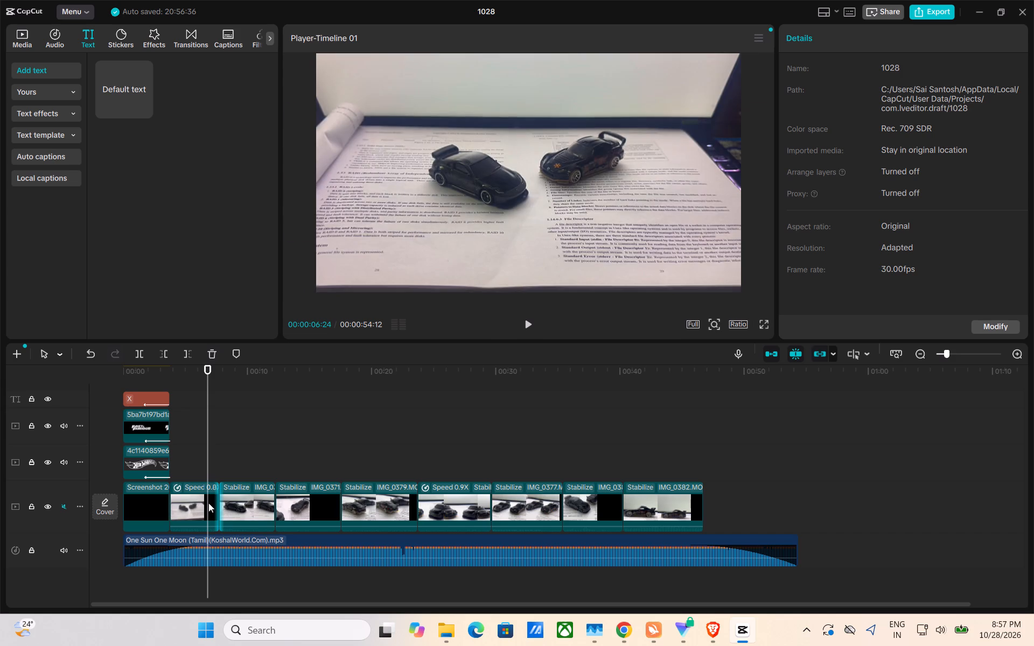
pyautogui.click(218, 500)
pyautogui.doubleClick(250, 506)
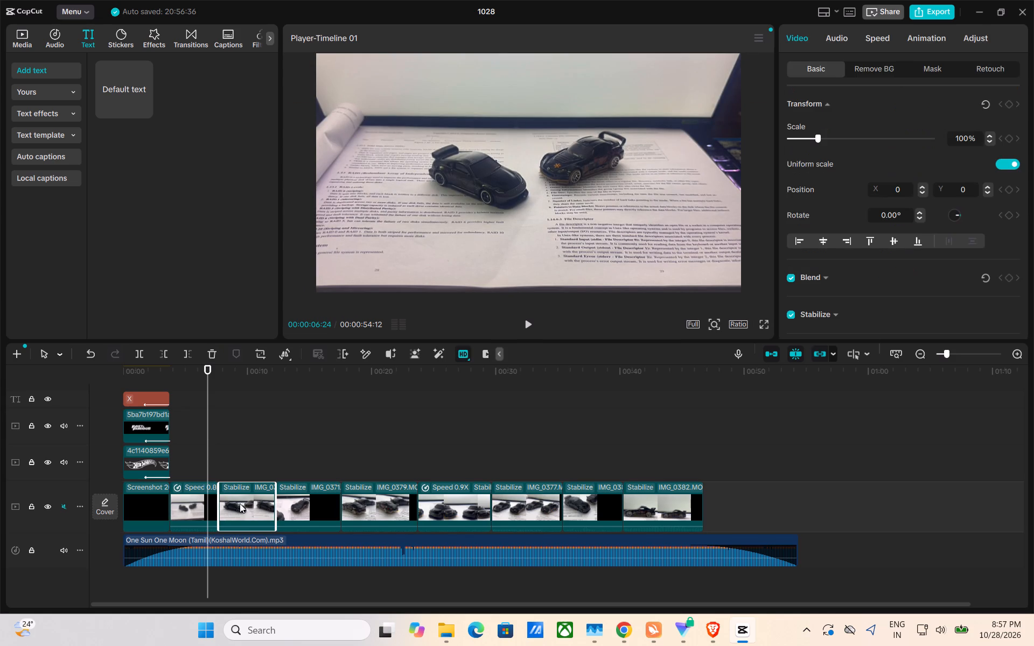
pyautogui.moveTo(221, 498); pyautogui.dragTo(209, 499)
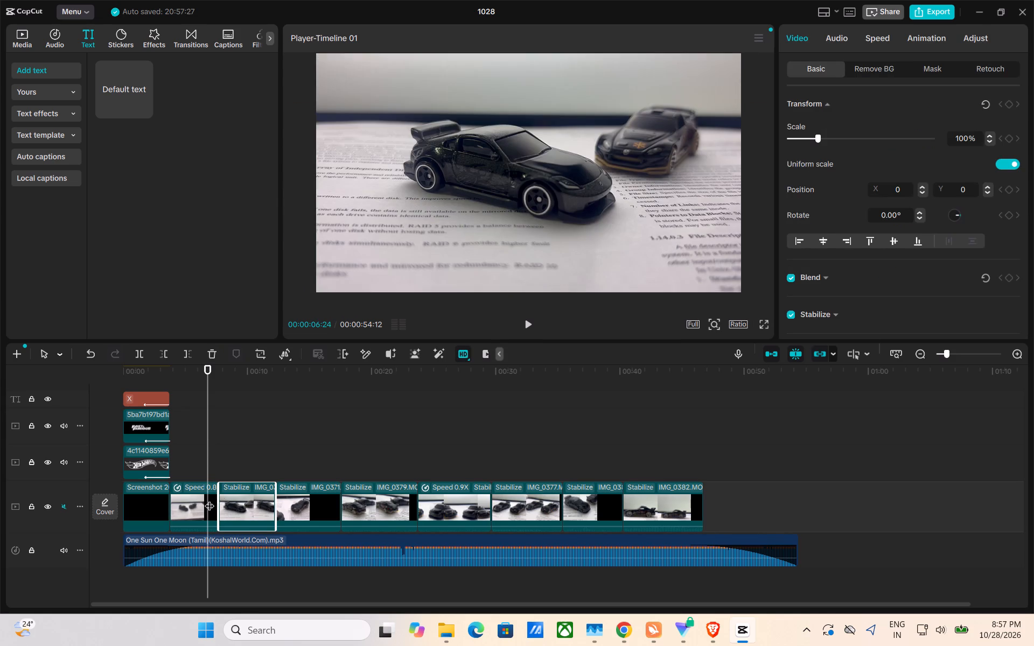
pyautogui.click(228, 498)
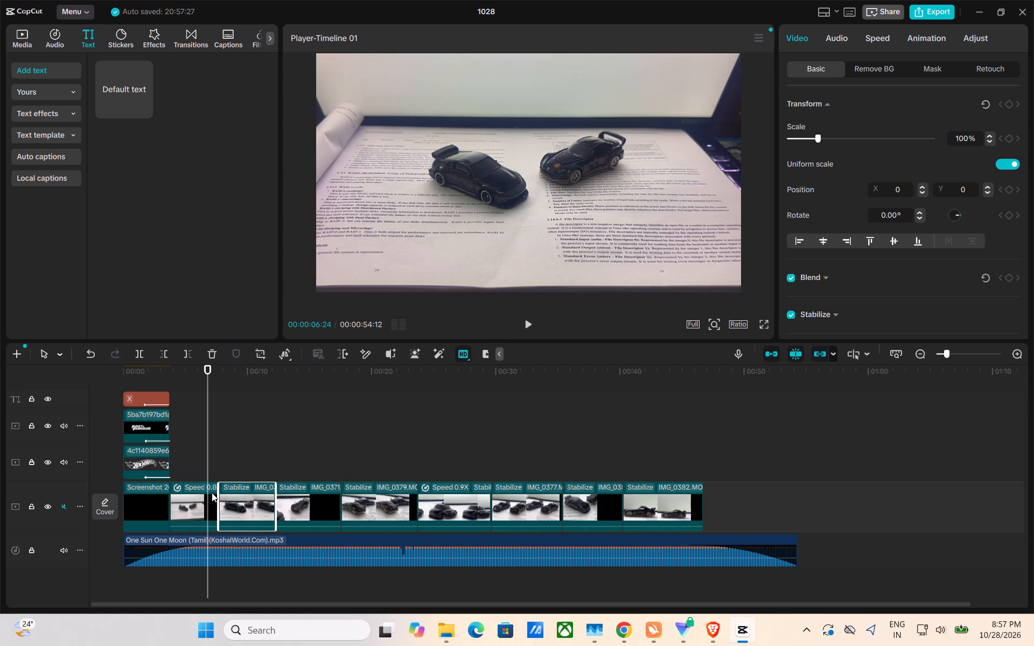
pyautogui.click(212, 493)
pyautogui.moveTo(219, 490); pyautogui.dragTo(206, 492)
# Play the cuts against the song and trim the end of the second car clip back to about 00:00:10:20.
pyautogui.moveTo(211, 451); pyautogui.dragTo(184, 453)
pyautogui.press('space')
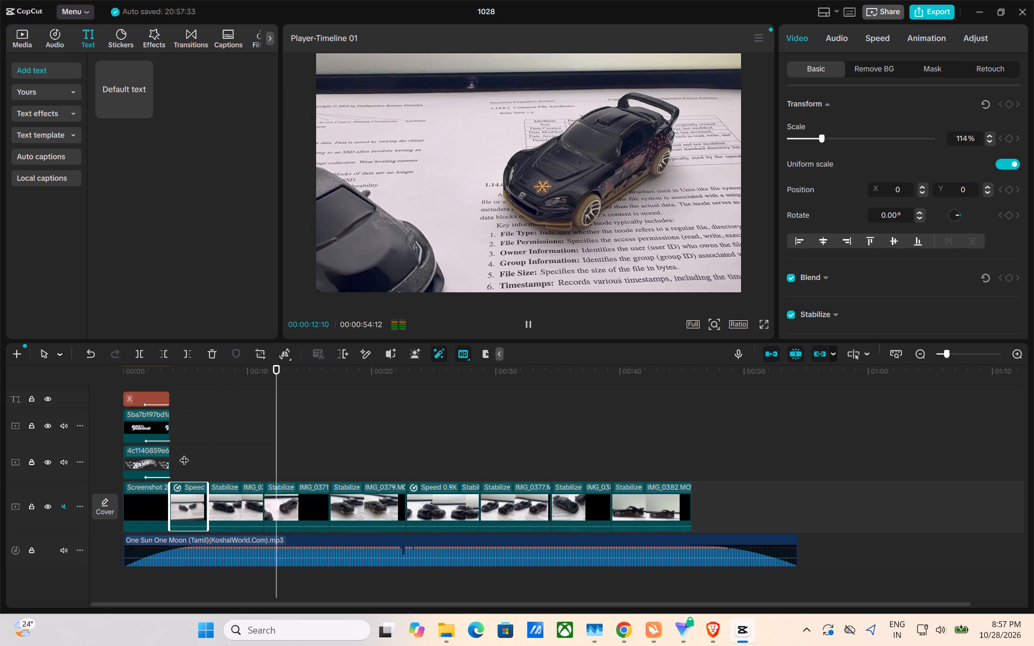
pyautogui.press('space')
pyautogui.moveTo(283, 435); pyautogui.dragTo(241, 437)
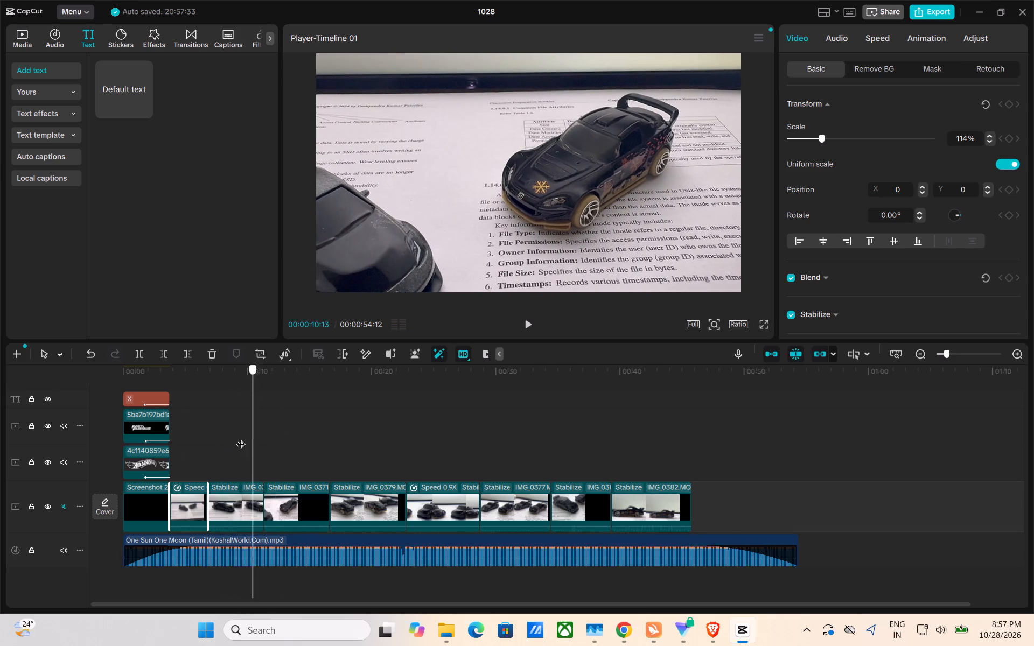
pyautogui.moveTo(241, 437); pyautogui.dragTo(225, 438)
pyautogui.press('space')
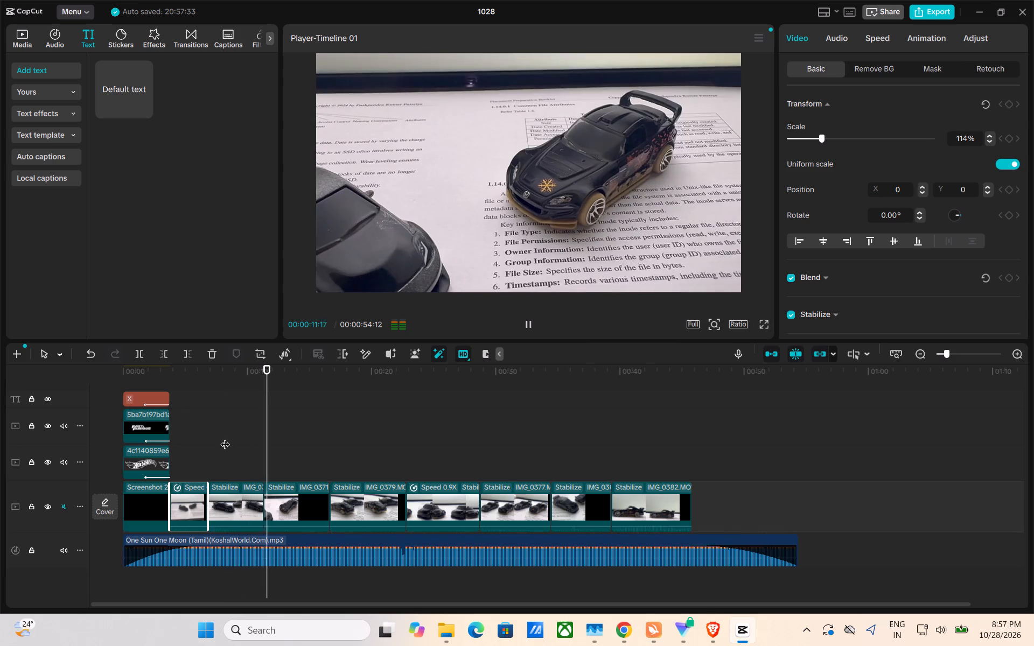
pyautogui.press('space')
pyautogui.press('space')
pyautogui.press('space')
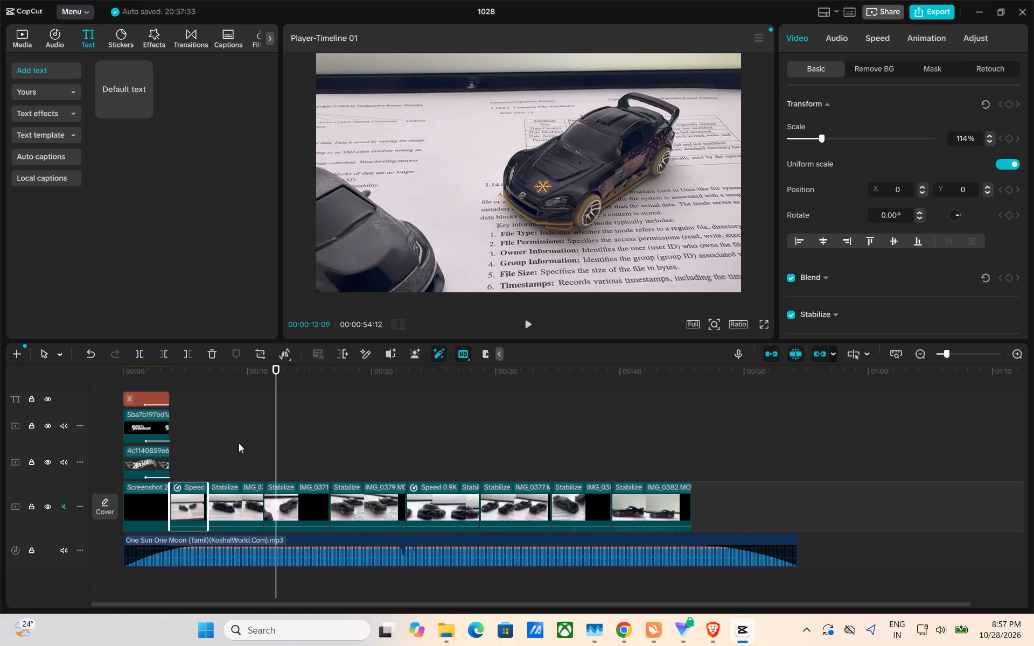
pyautogui.click(263, 507)
pyautogui.click(263, 507)
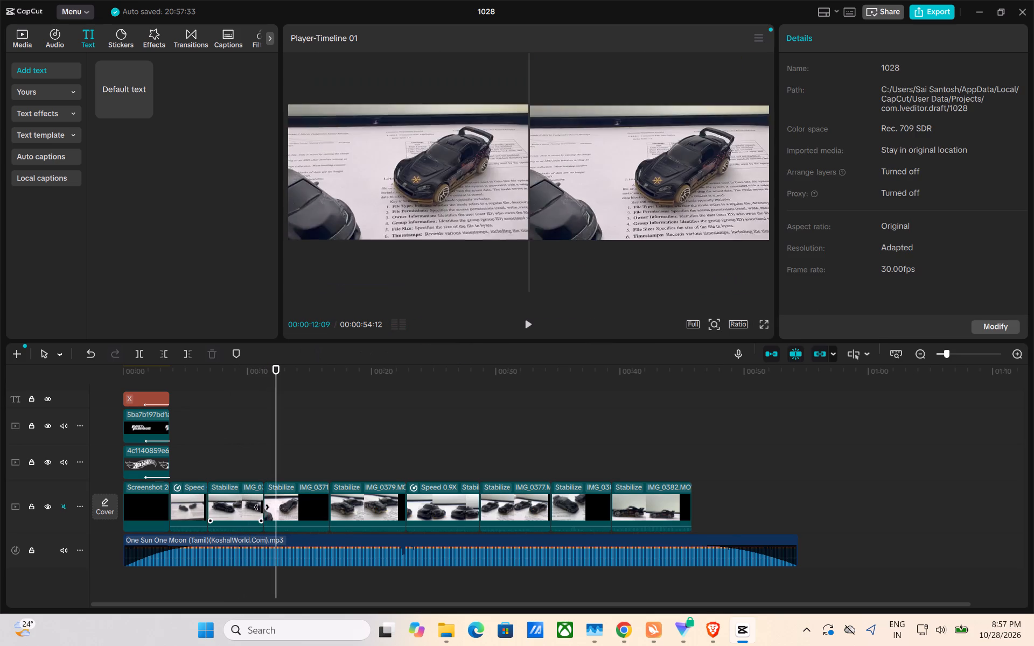
pyautogui.click(259, 507)
pyautogui.moveTo(267, 506); pyautogui.dragTo(254, 506)
# Play the shortened car clips and the following ones up to the 0.9X speed clip to check the cuts against the song.
pyautogui.moveTo(273, 458); pyautogui.dragTo(231, 464)
pyautogui.press('space')
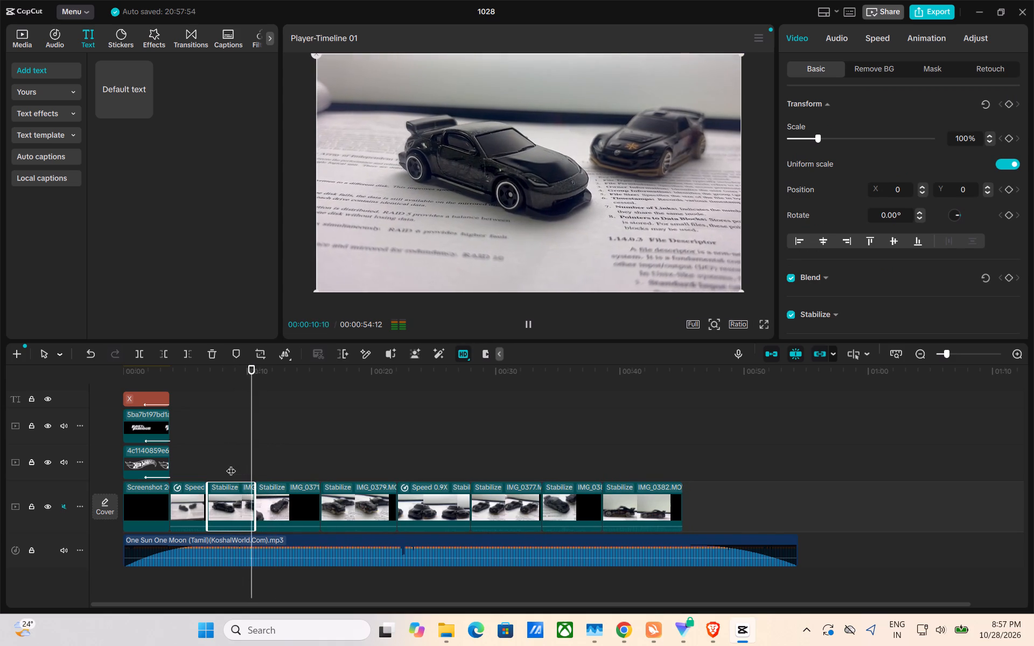
pyautogui.press('space')
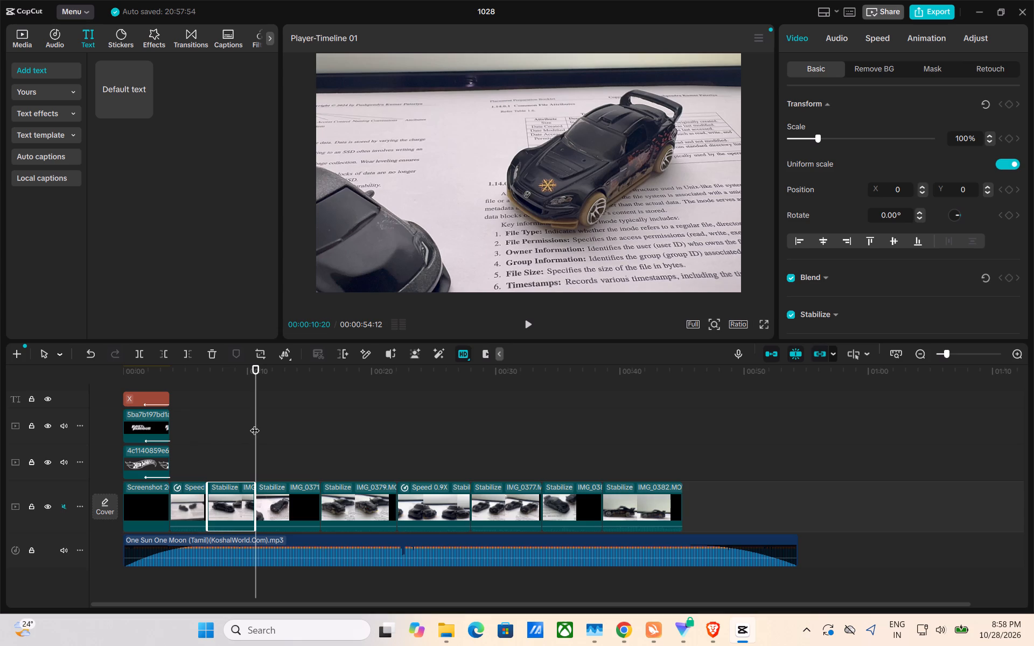
pyautogui.moveTo(255, 424); pyautogui.dragTo(184, 425)
pyautogui.press('space')
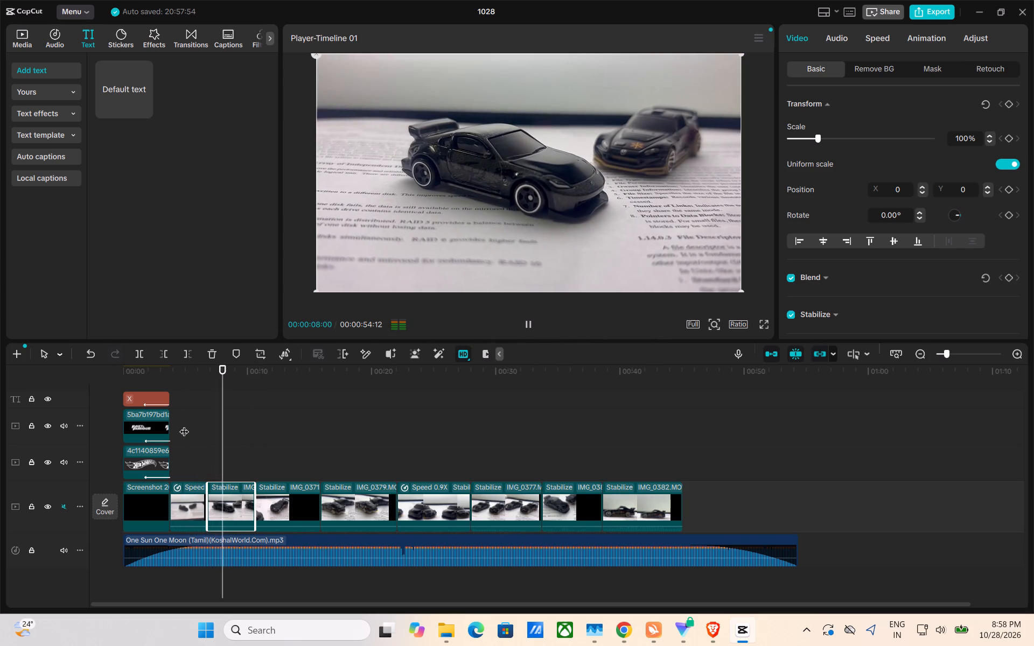
pyautogui.click(184, 425)
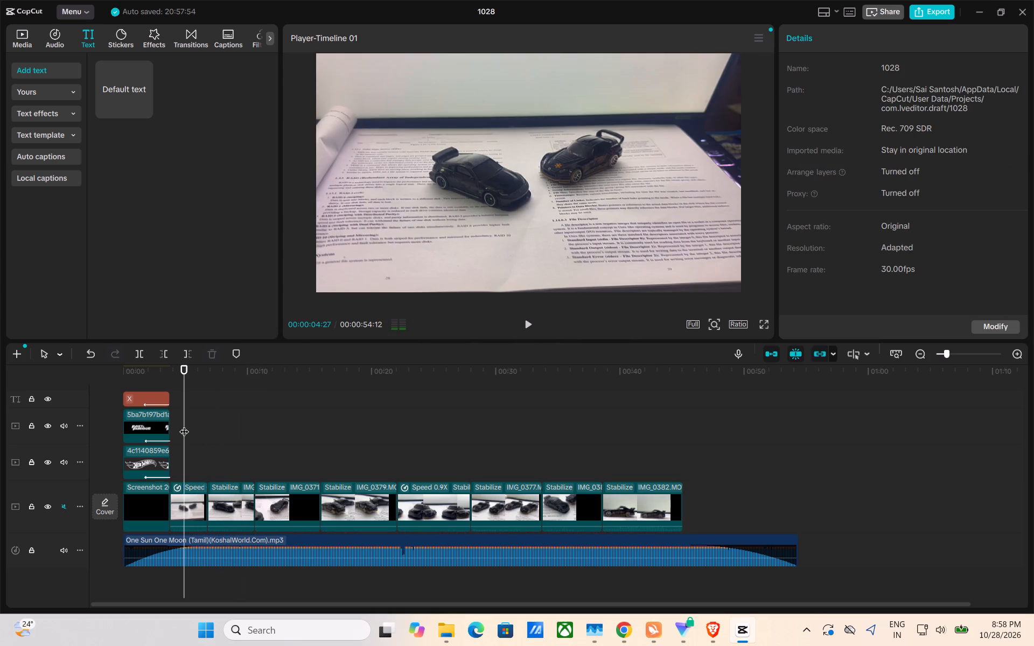
pyautogui.press('space')
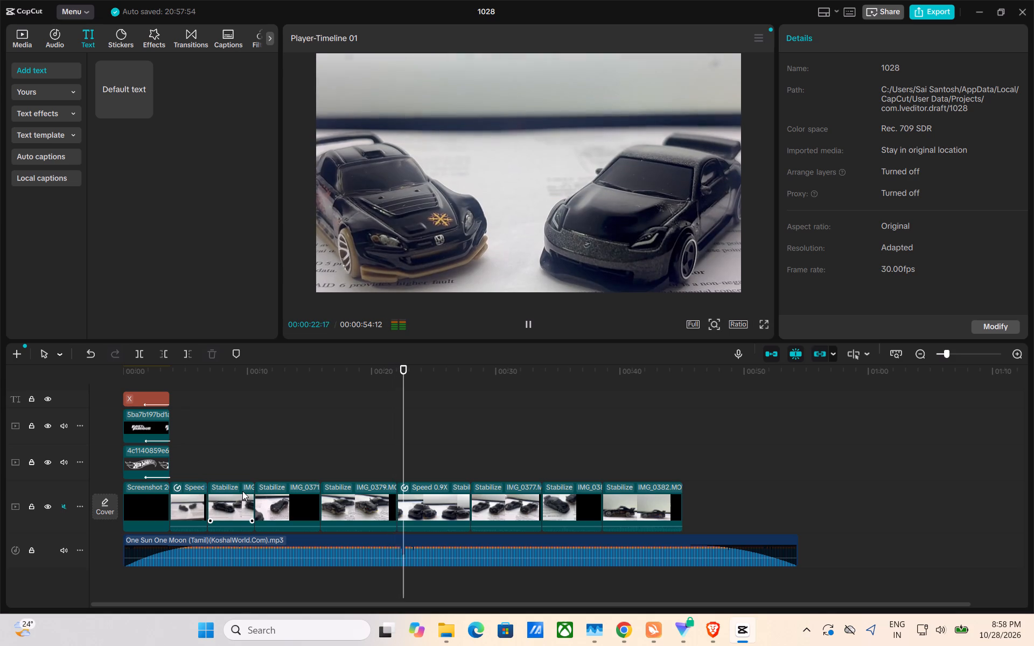
pyautogui.press('space')
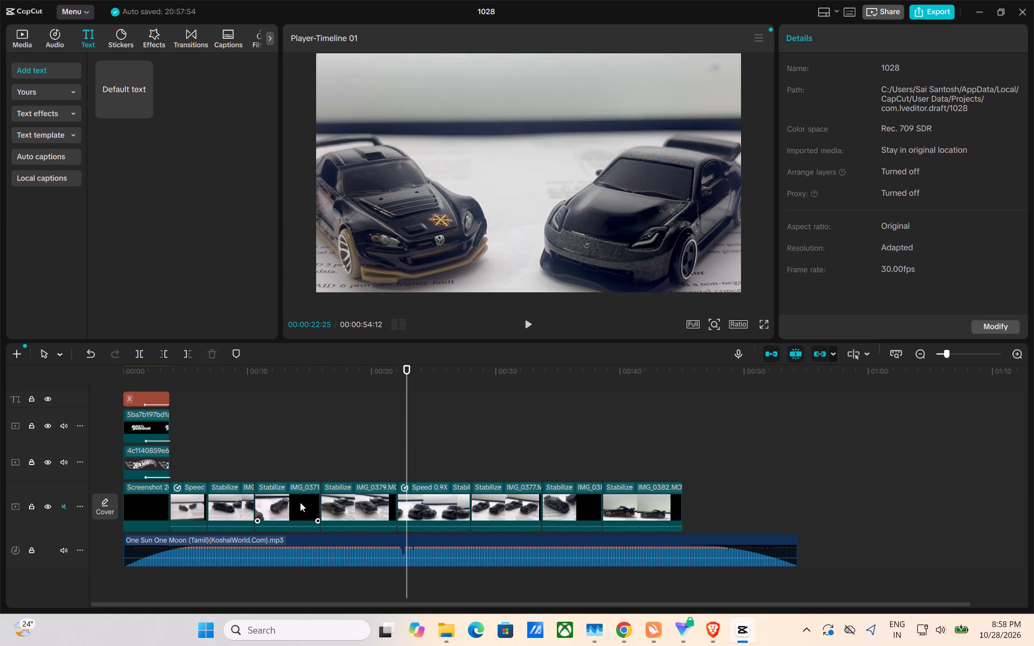
# Extend the end of the IMG_0371.MOV clip in two passes to about 17 s, playing the following cuts between adjustments.
pyautogui.click(300, 502)
pyautogui.moveTo(321, 501); pyautogui.dragTo(328, 501)
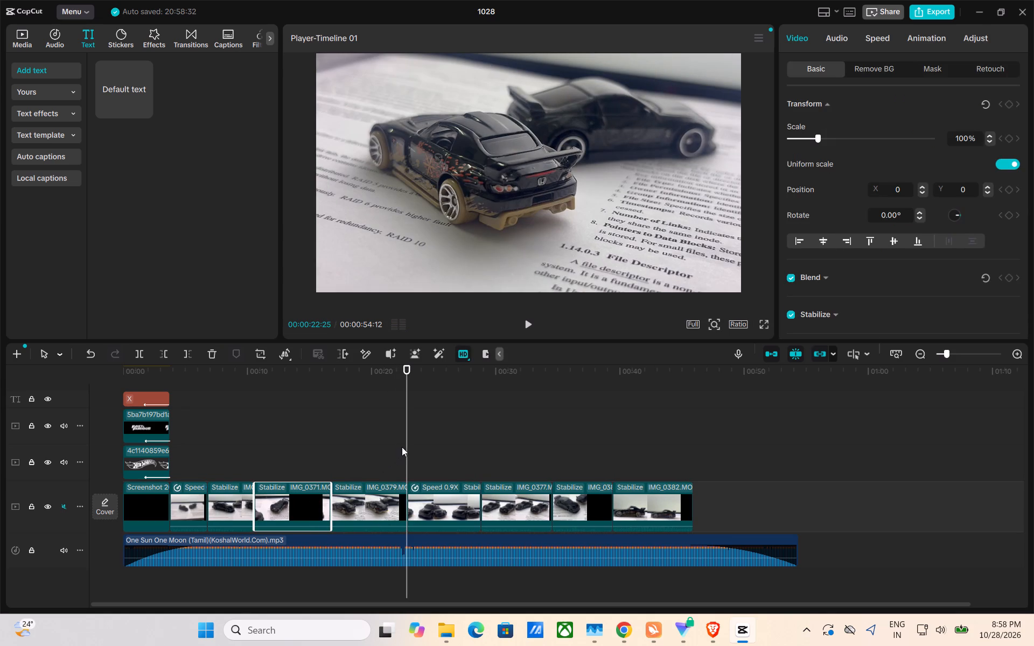
pyautogui.moveTo(406, 447); pyautogui.dragTo(281, 456)
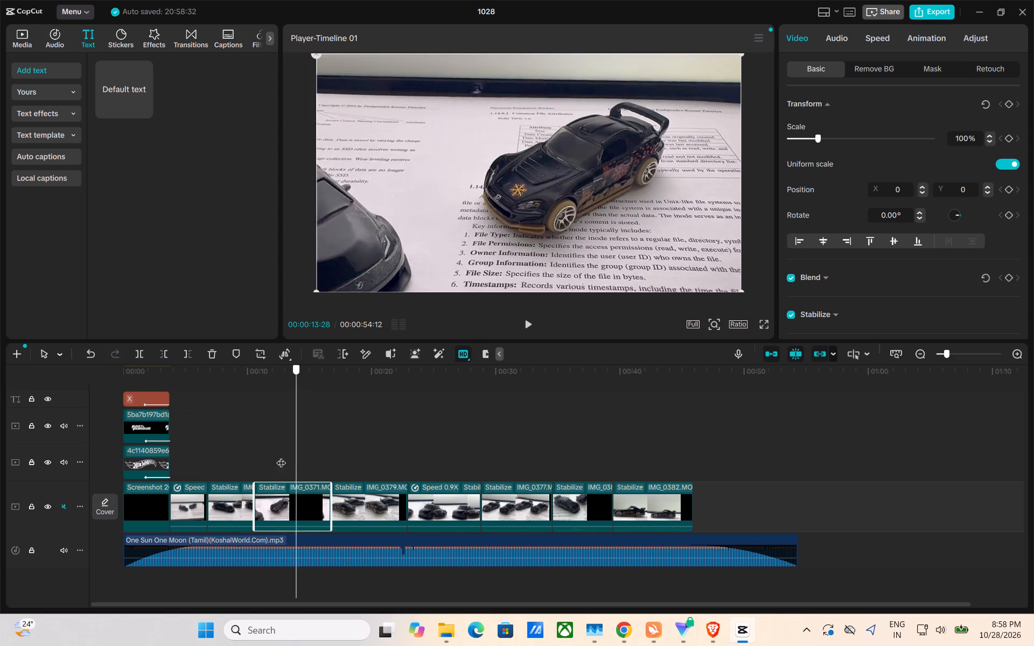
pyautogui.moveTo(281, 456); pyautogui.dragTo(227, 458)
pyautogui.press('space')
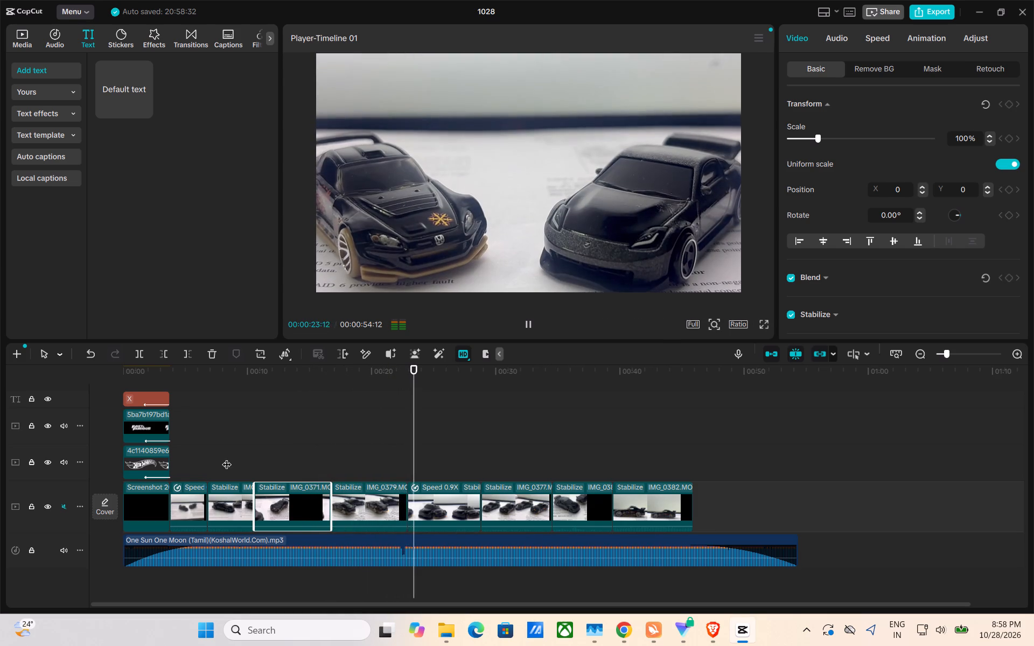
pyautogui.click(387, 499)
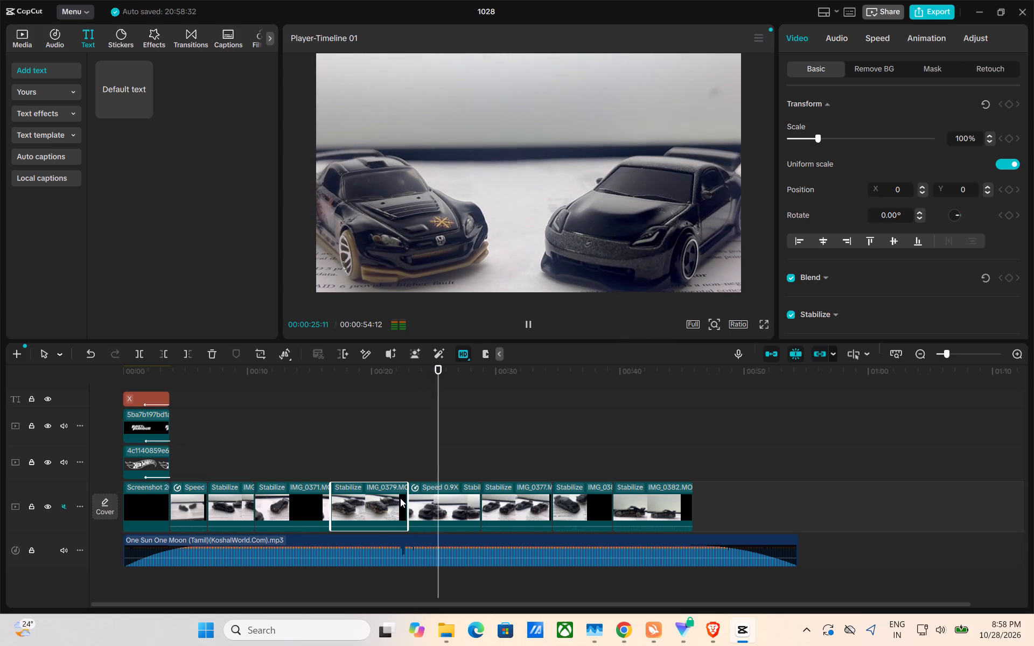
pyautogui.click(331, 497)
pyautogui.click(316, 499)
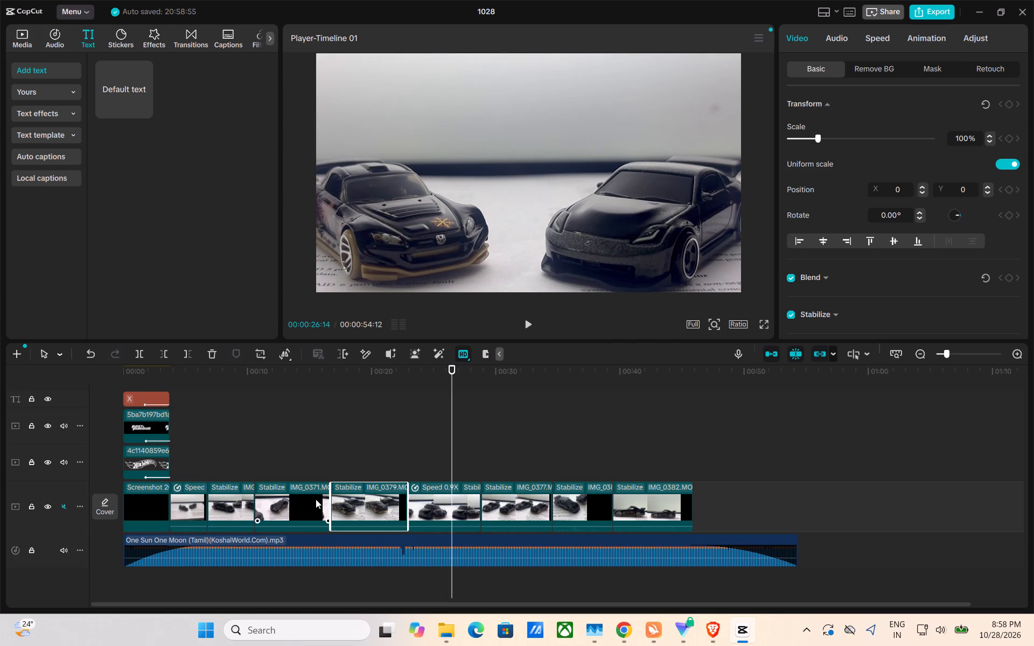
pyautogui.moveTo(331, 497); pyautogui.dragTo(337, 497)
# Play the video from the opening title to check the adjusted cuts against the song.
pyautogui.moveTo(452, 453); pyautogui.dragTo(102, 436)
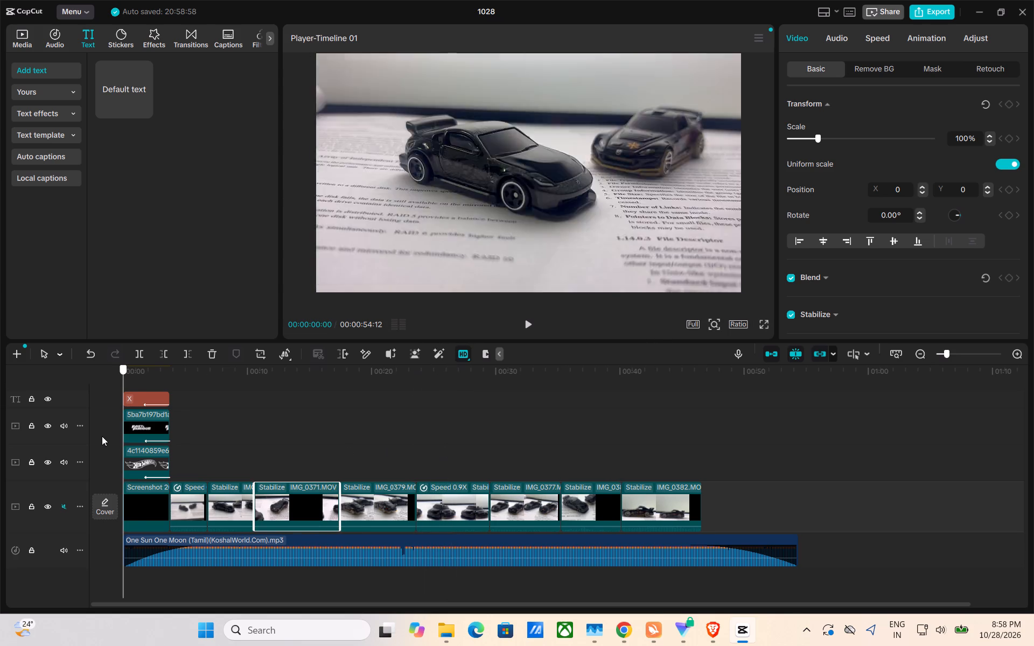
pyautogui.moveTo(102, 436); pyautogui.dragTo(100, 436)
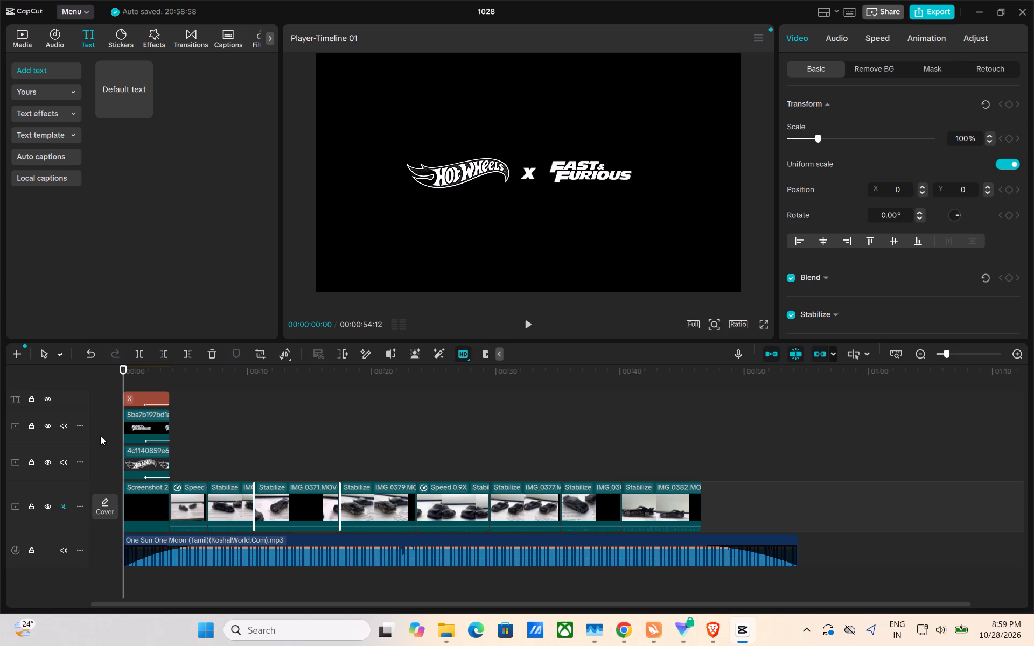
pyautogui.press('space')
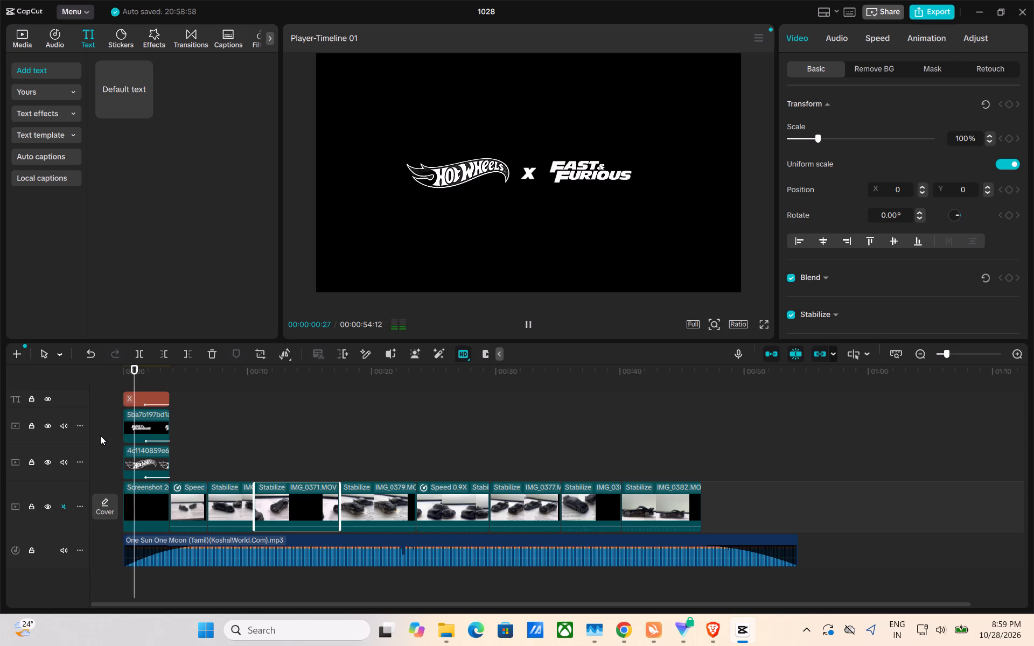
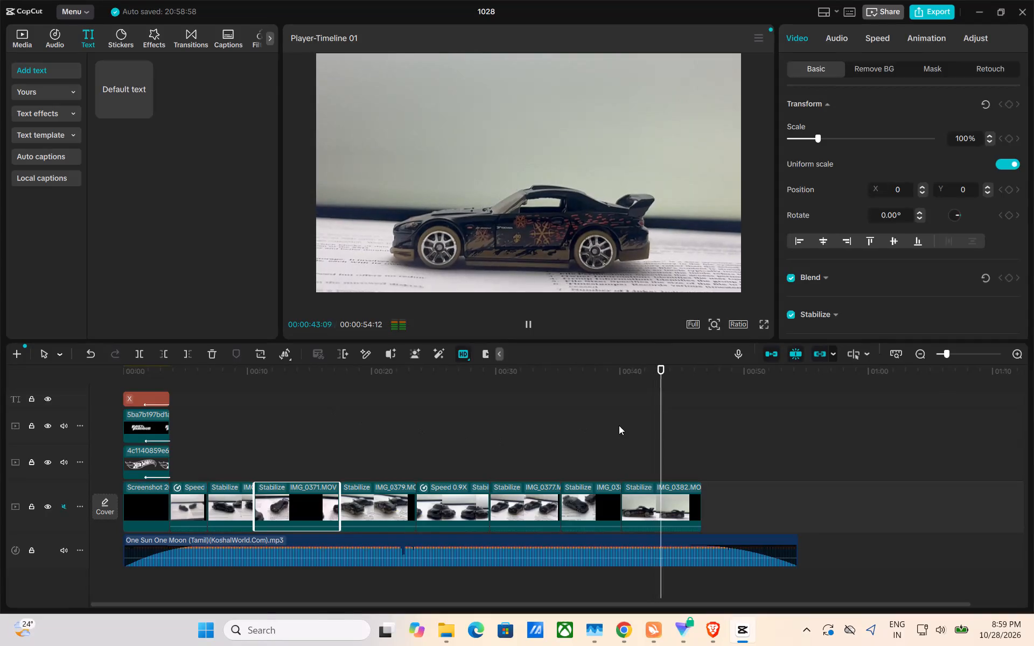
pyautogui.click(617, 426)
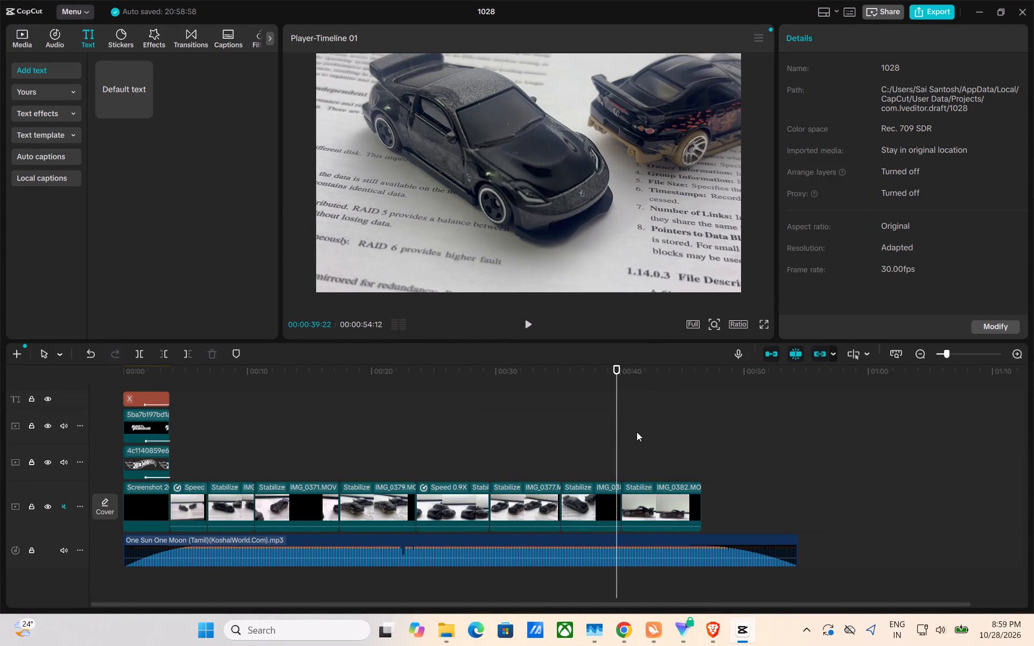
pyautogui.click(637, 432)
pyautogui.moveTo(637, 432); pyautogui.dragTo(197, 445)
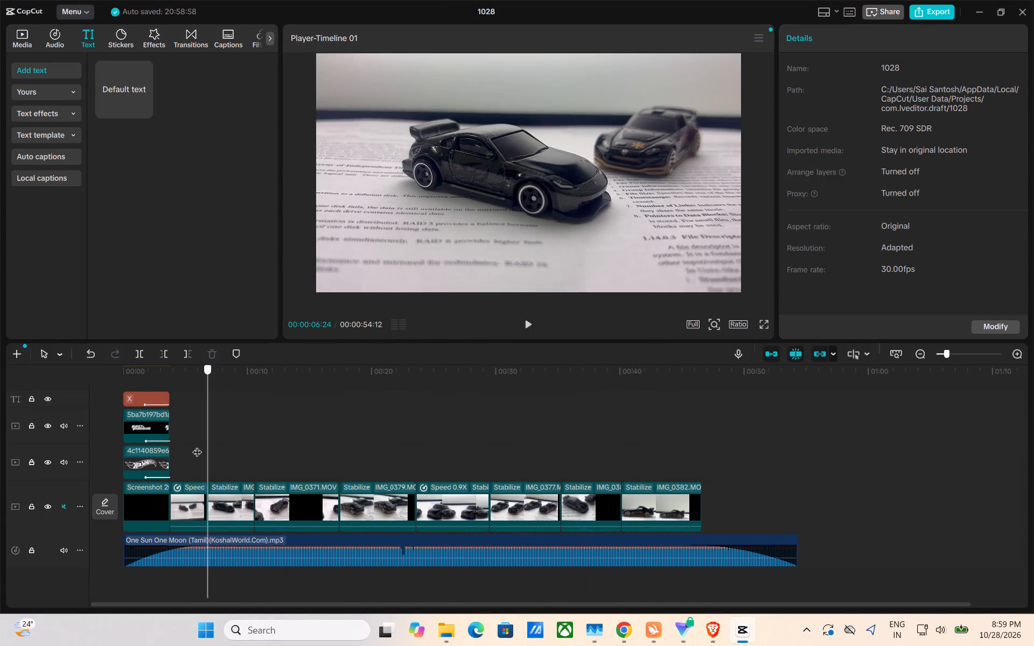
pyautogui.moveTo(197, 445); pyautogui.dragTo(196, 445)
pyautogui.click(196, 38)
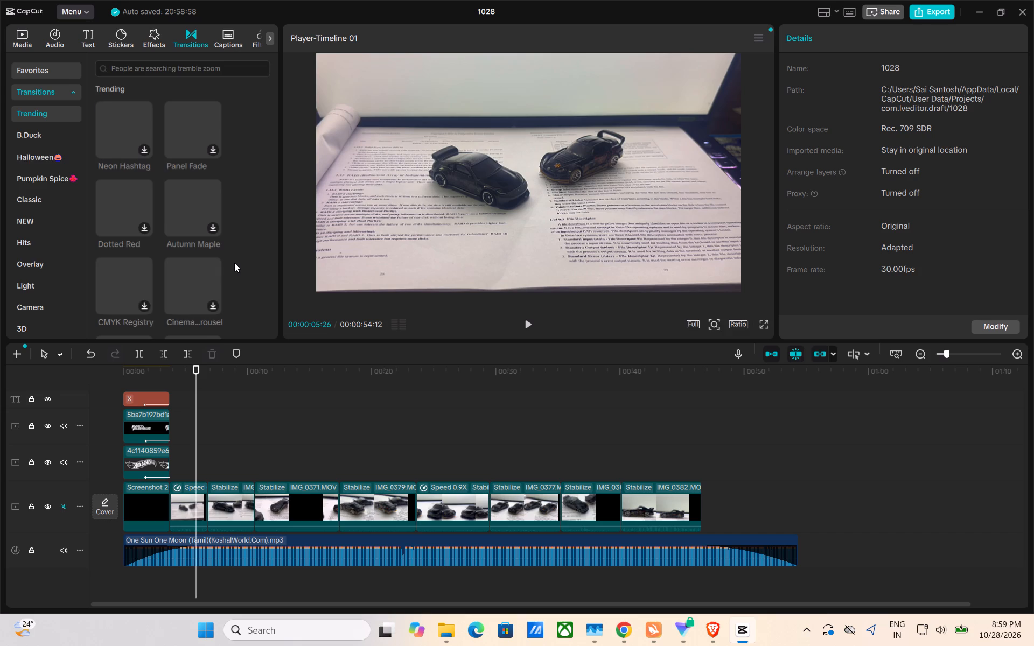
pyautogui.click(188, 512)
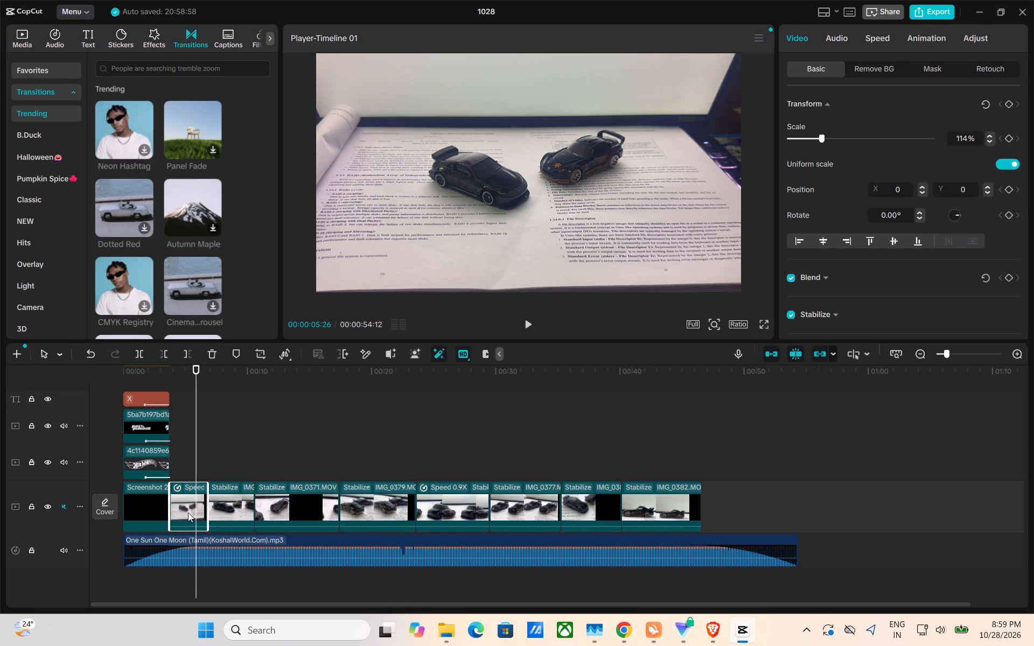
# Select the second car clip, move the playhead to about 00:00:08:02 and open the clip's colour adjustments.
pyautogui.click(244, 505)
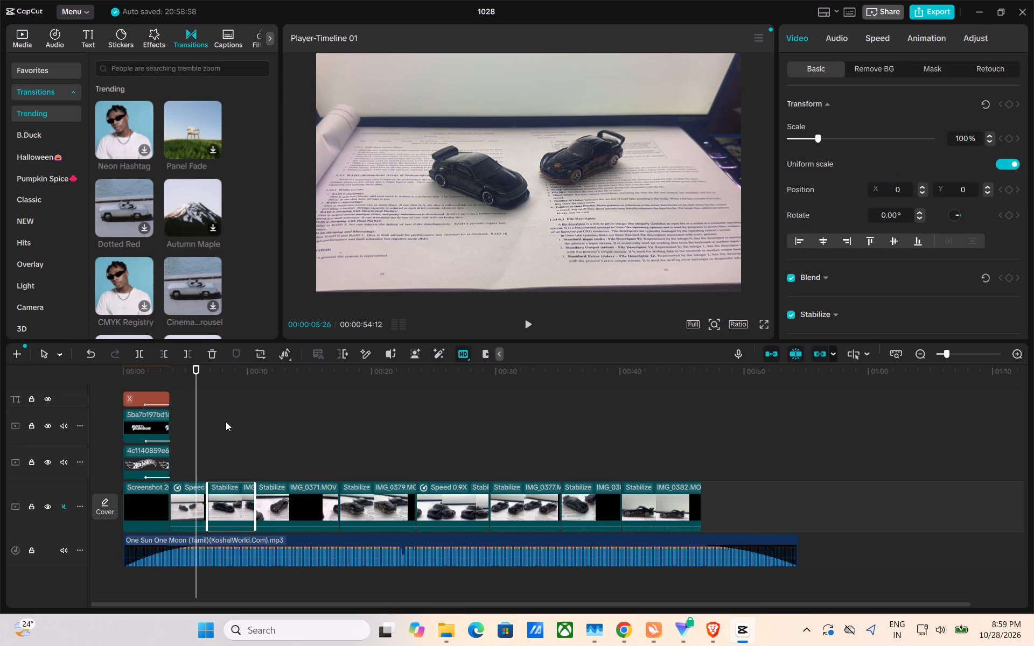
pyautogui.moveTo(197, 419); pyautogui.dragTo(223, 422)
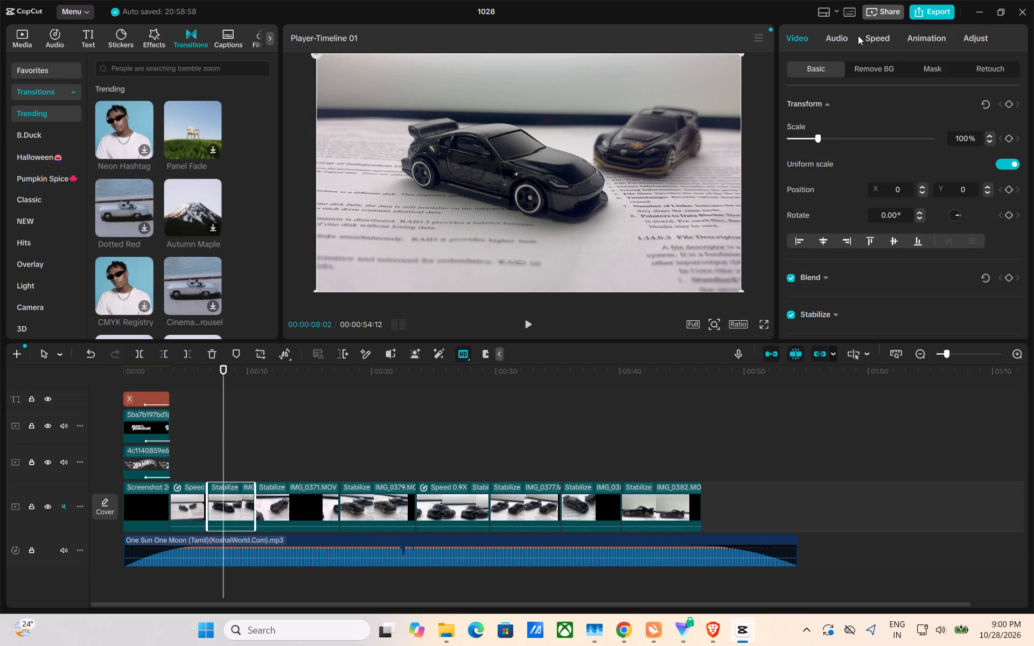
pyautogui.click(972, 40)
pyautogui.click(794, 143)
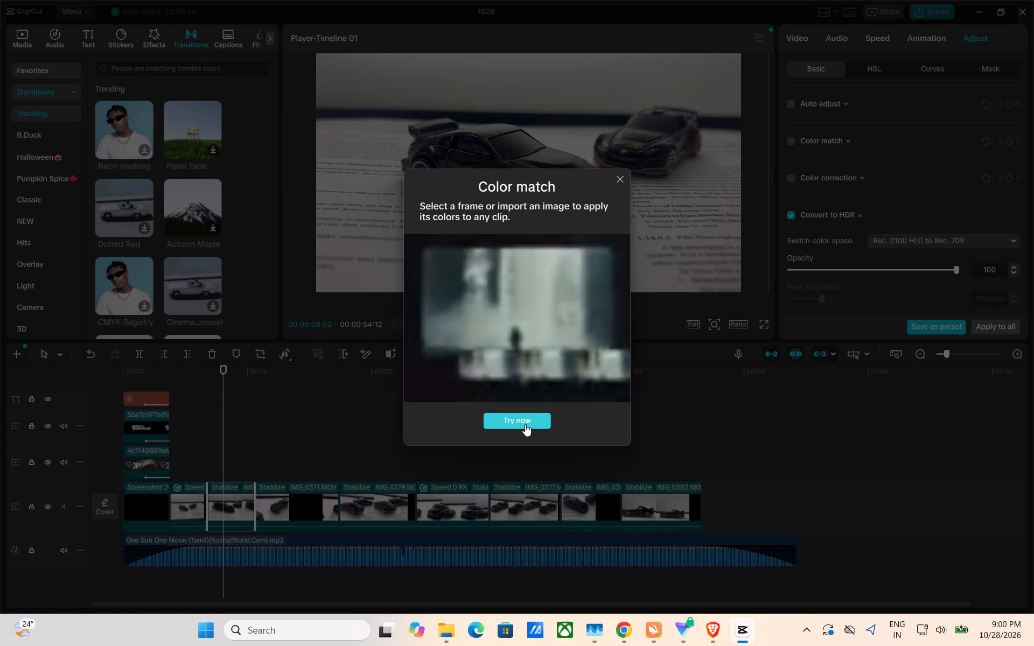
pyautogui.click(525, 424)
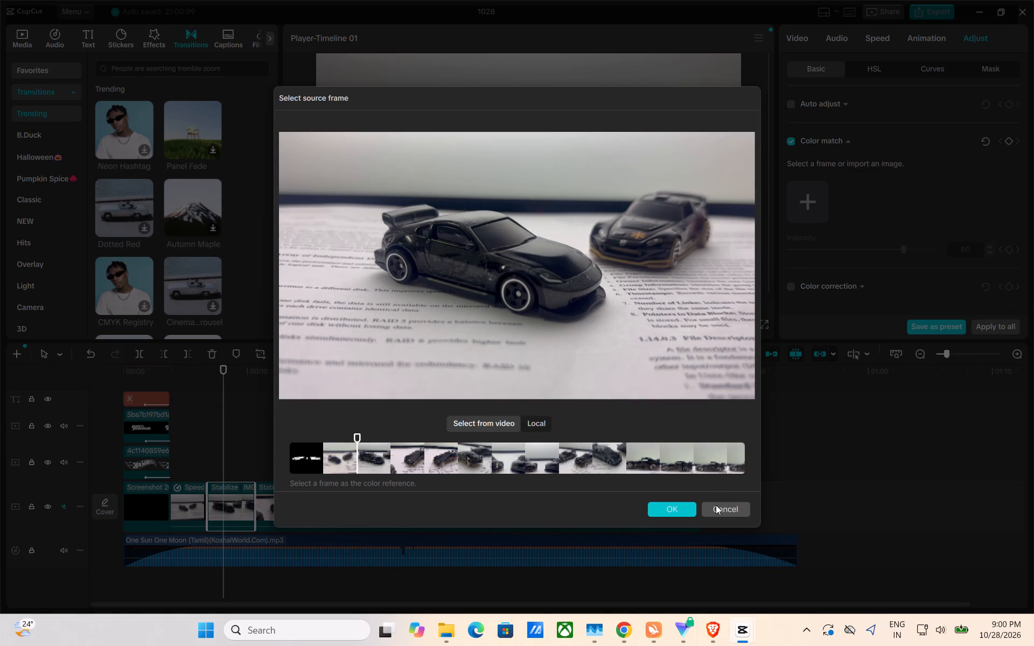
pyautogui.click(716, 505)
# Try cooler and warmer colour temperatures on the second car clip and set Temp to -5.
pyautogui.scroll(-1, 870, 139)
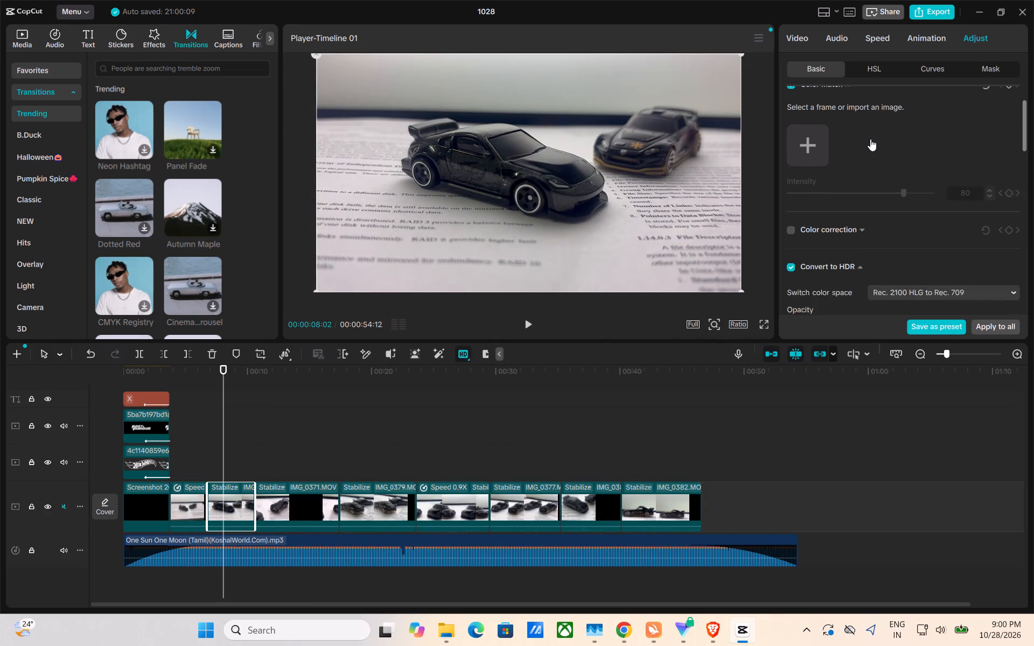
pyautogui.scroll(-1, 870, 139)
pyautogui.click(870, 139)
pyautogui.scroll(-1, 870, 139)
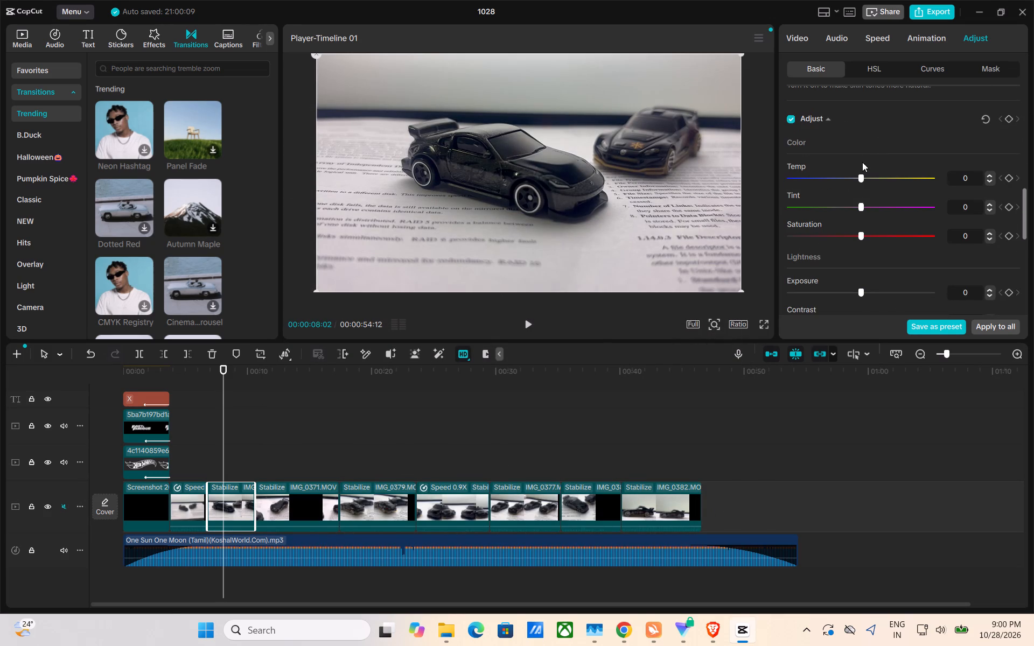
pyautogui.moveTo(858, 175); pyautogui.dragTo(849, 177)
pyautogui.moveTo(849, 177); pyautogui.dragTo(843, 179)
pyautogui.moveTo(843, 179); pyautogui.dragTo(878, 177)
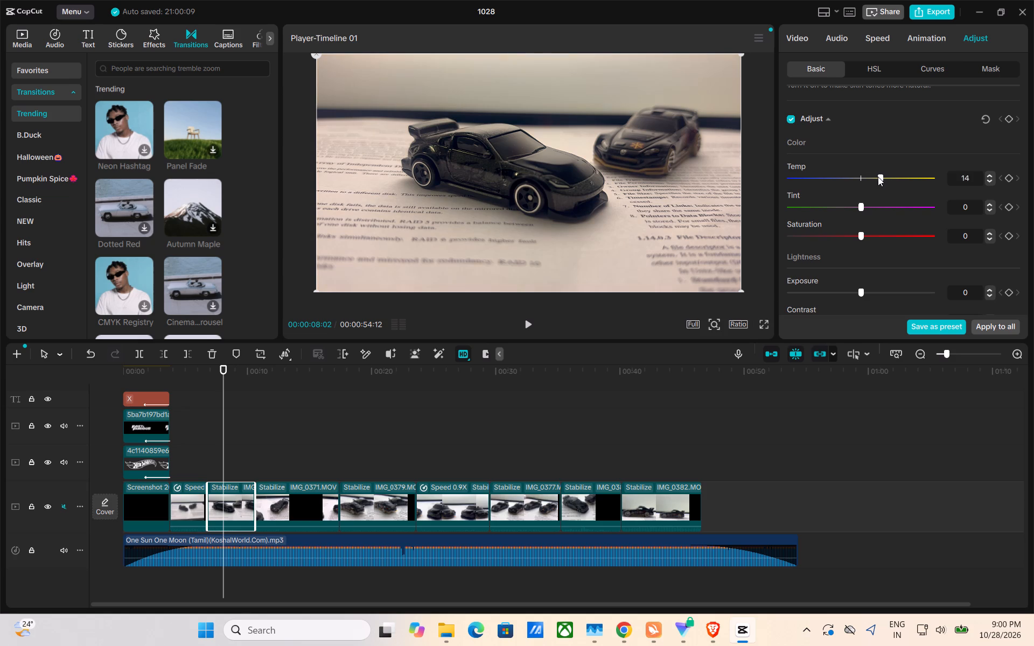
pyautogui.moveTo(878, 177); pyautogui.dragTo(856, 181)
pyautogui.moveTo(856, 181); pyautogui.dragTo(850, 181)
pyautogui.moveTo(850, 181); pyautogui.dragTo(851, 181)
# Try brighter and darker exposures on the second car clip and set Exposure to -3.
pyautogui.click(860, 231)
pyautogui.scroll(-1, 860, 236)
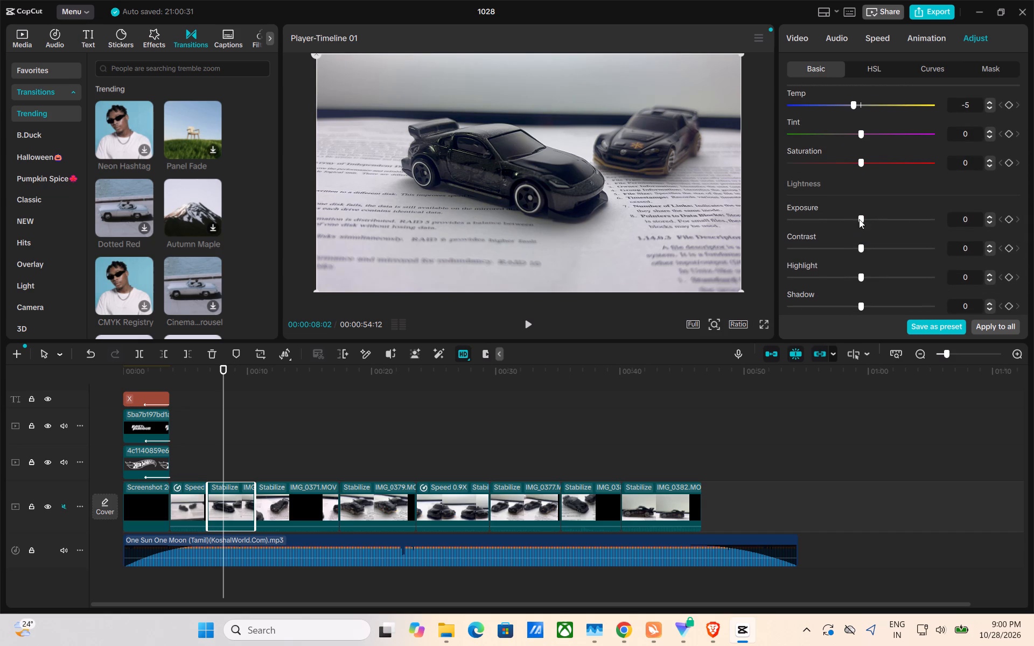
pyautogui.moveTo(859, 222); pyautogui.dragTo(855, 222)
pyautogui.moveTo(855, 222); pyautogui.dragTo(871, 223)
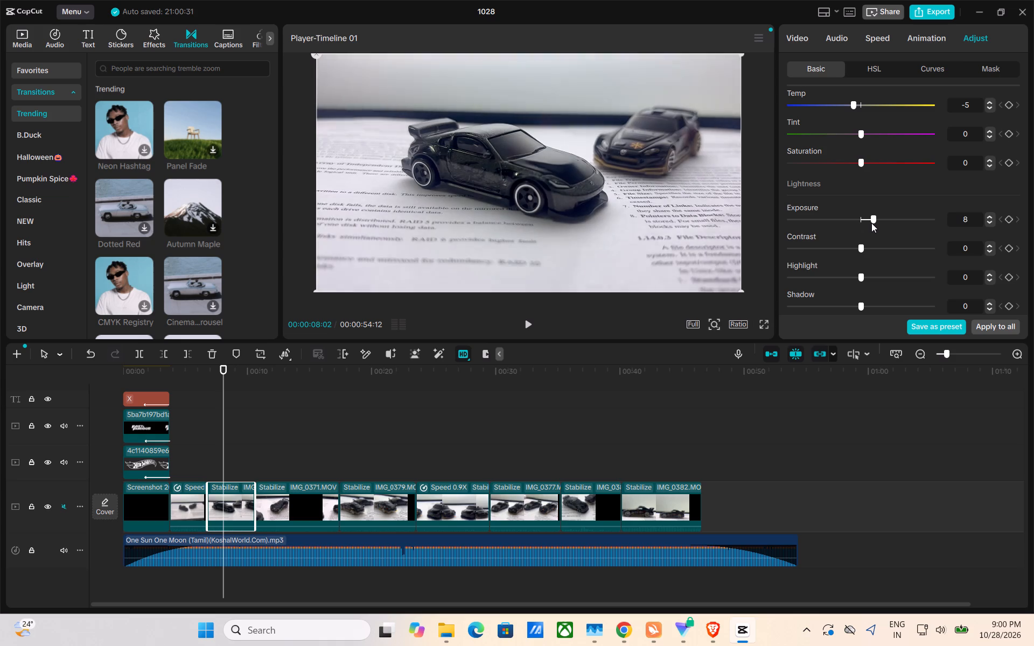
pyautogui.moveTo(871, 223); pyautogui.dragTo(854, 226)
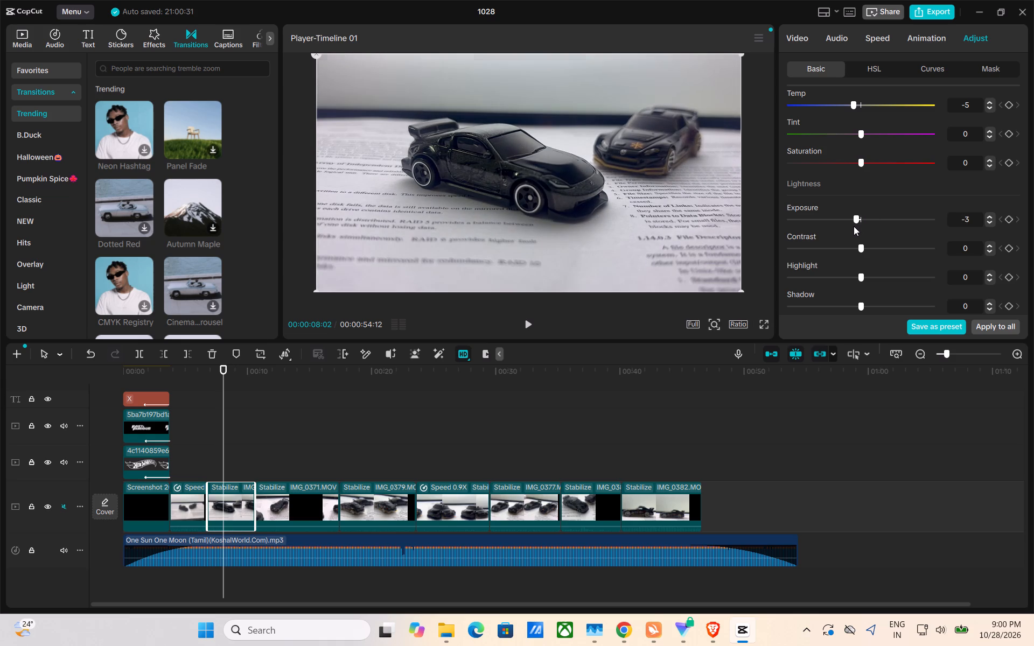
pyautogui.moveTo(854, 226); pyautogui.dragTo(853, 227)
pyautogui.moveTo(853, 227); pyautogui.dragTo(854, 227)
# Compare the second car clip with the following one, apply its adjustments to all clips and preview them up to about 20 s.
pyautogui.moveTo(225, 392); pyautogui.dragTo(262, 391)
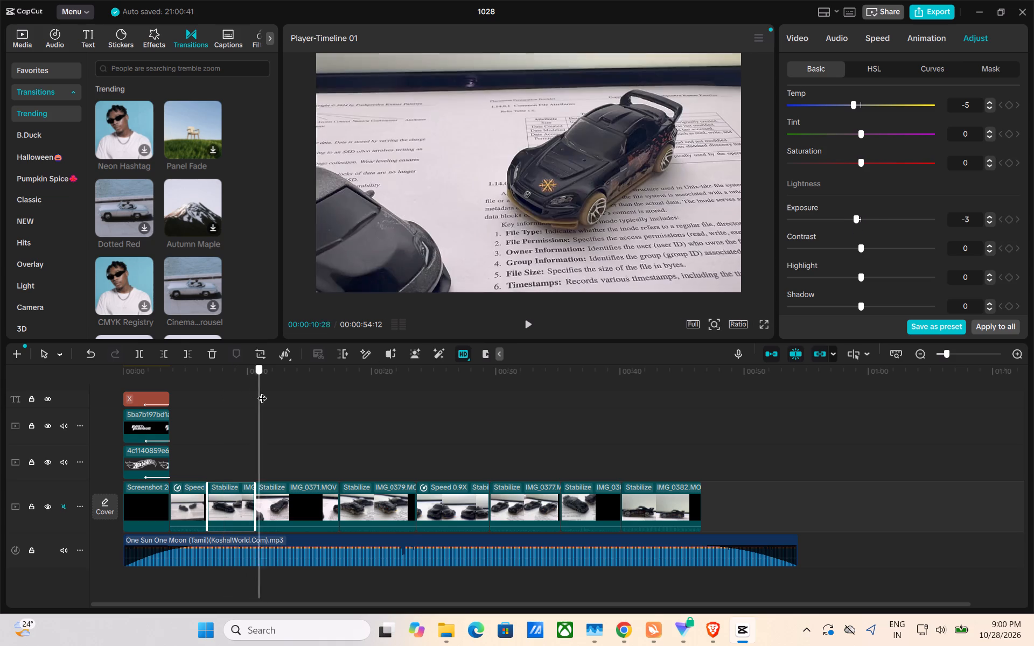
pyautogui.moveTo(262, 391); pyautogui.dragTo(245, 392)
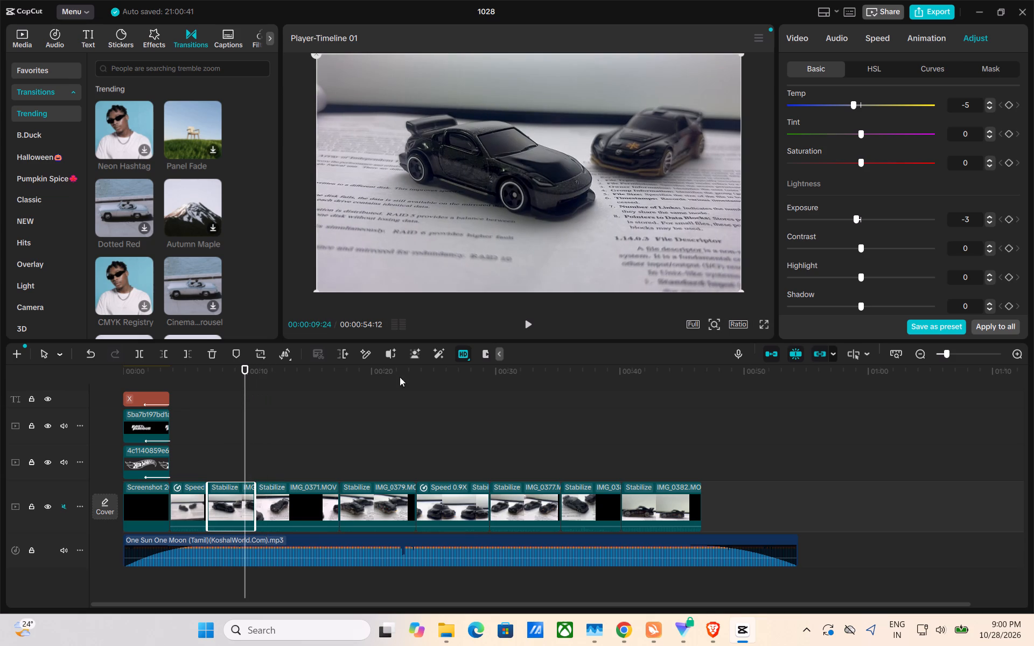
pyautogui.click(989, 332)
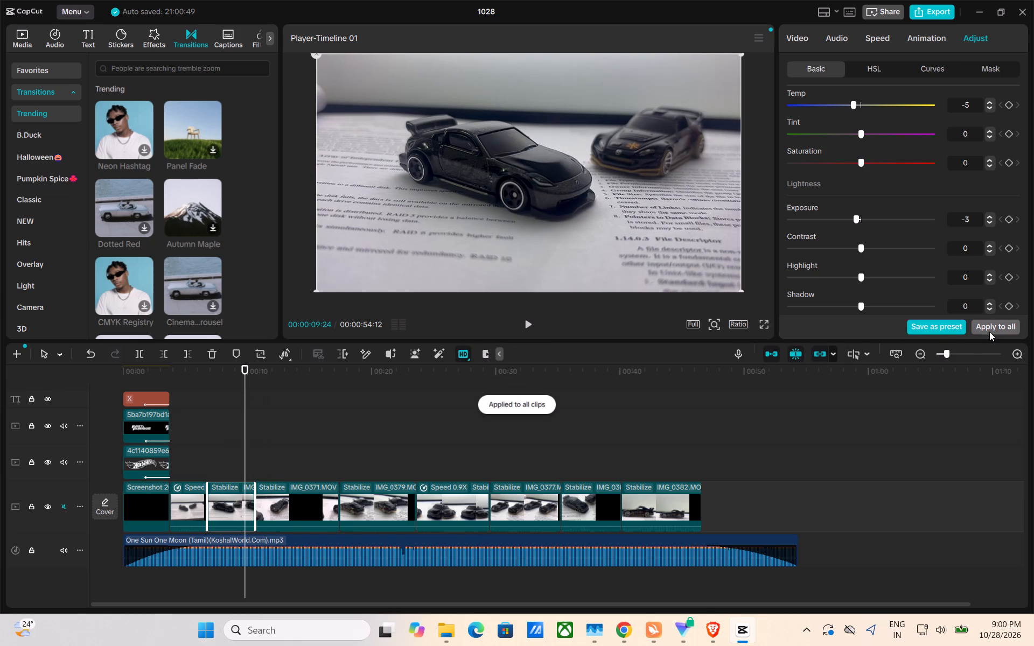
pyautogui.moveTo(242, 416); pyautogui.dragTo(261, 416)
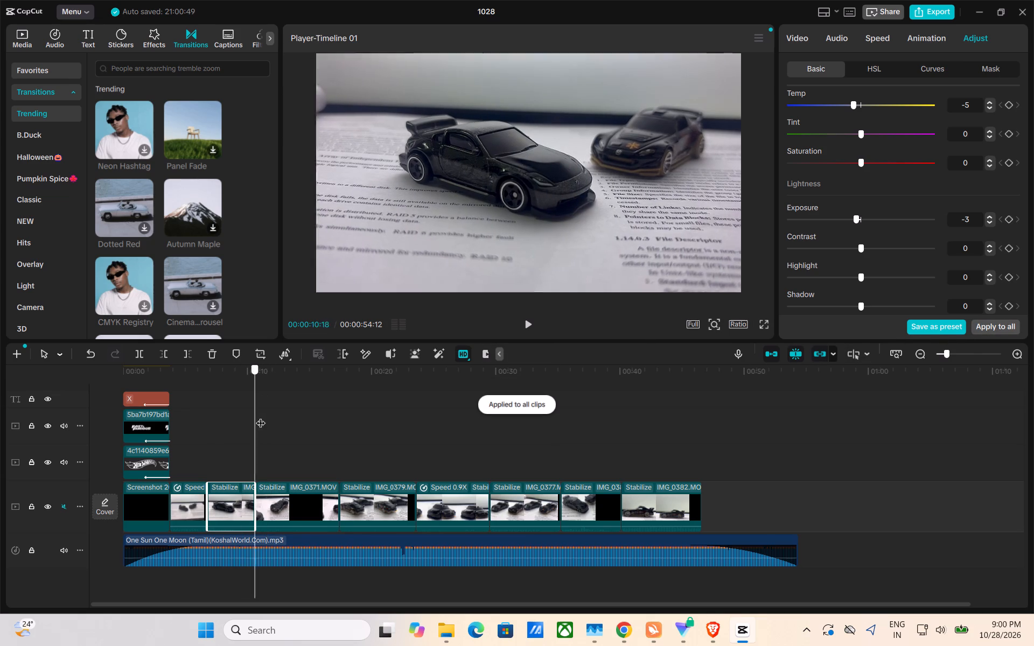
pyautogui.moveTo(261, 416); pyautogui.dragTo(376, 401)
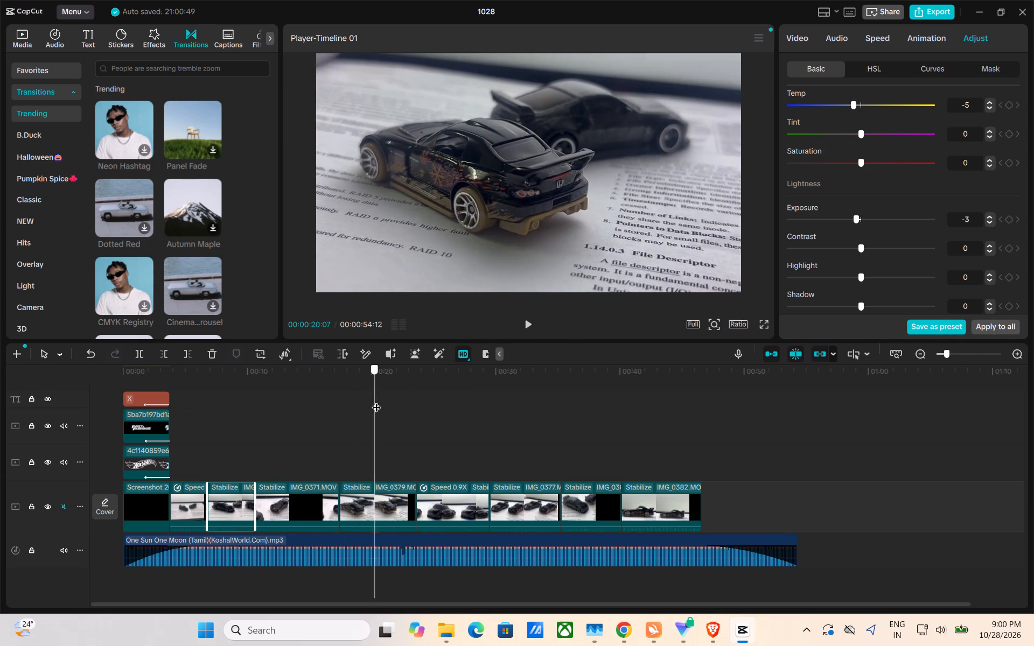
pyautogui.moveTo(376, 401); pyautogui.dragTo(233, 416)
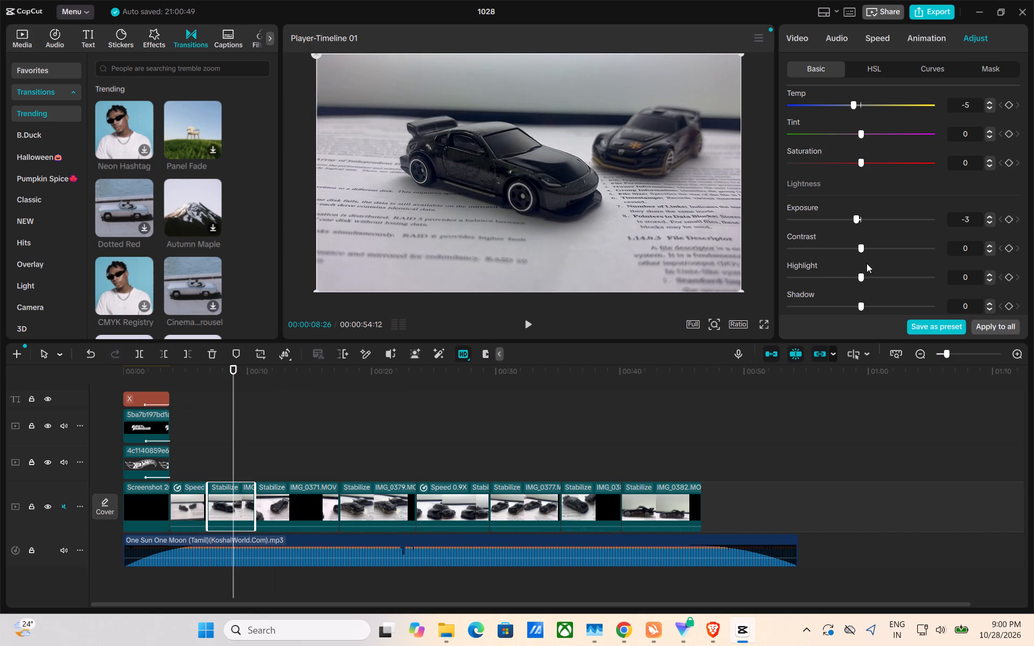
# Try stronger and weaker highlights on the second car clip and set Highlight to -13.
pyautogui.moveTo(858, 256); pyautogui.dragTo(881, 254)
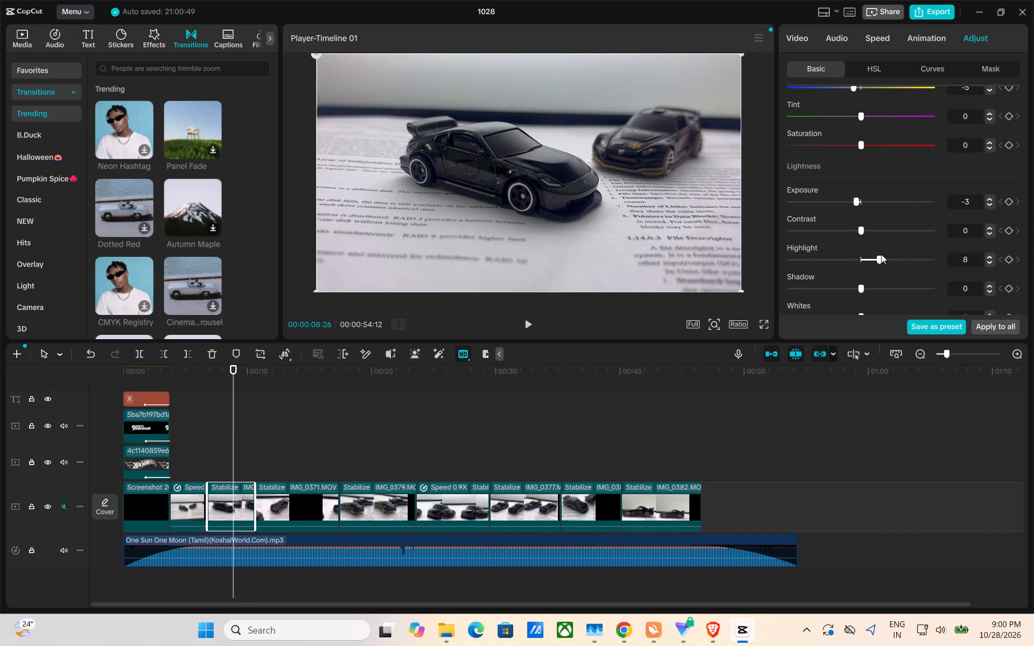
pyautogui.moveTo(881, 254); pyautogui.dragTo(775, 268)
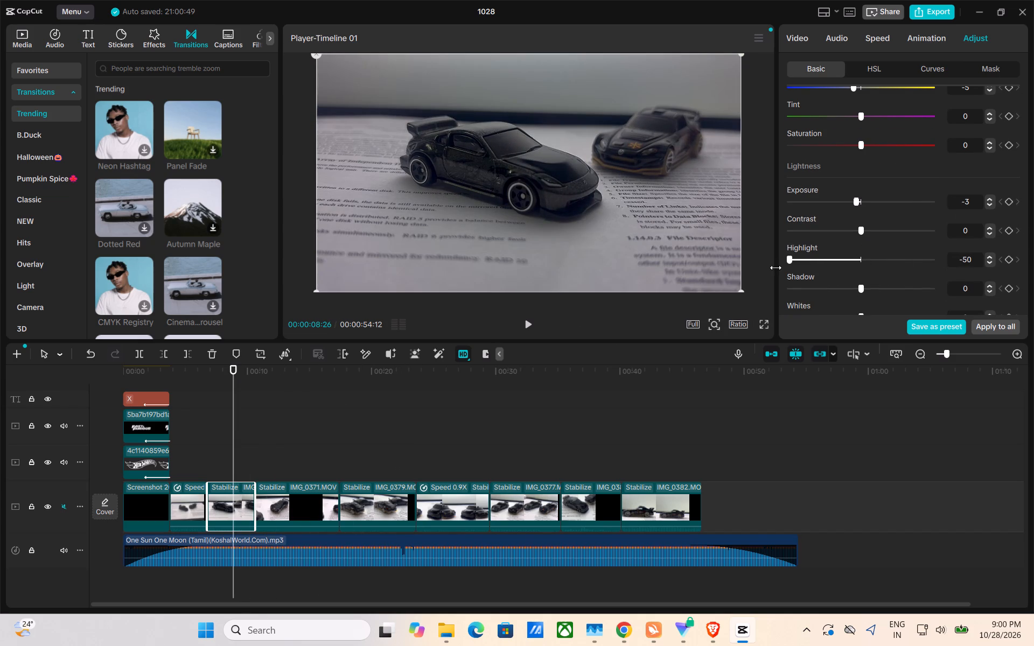
pyautogui.moveTo(775, 268); pyautogui.dragTo(840, 265)
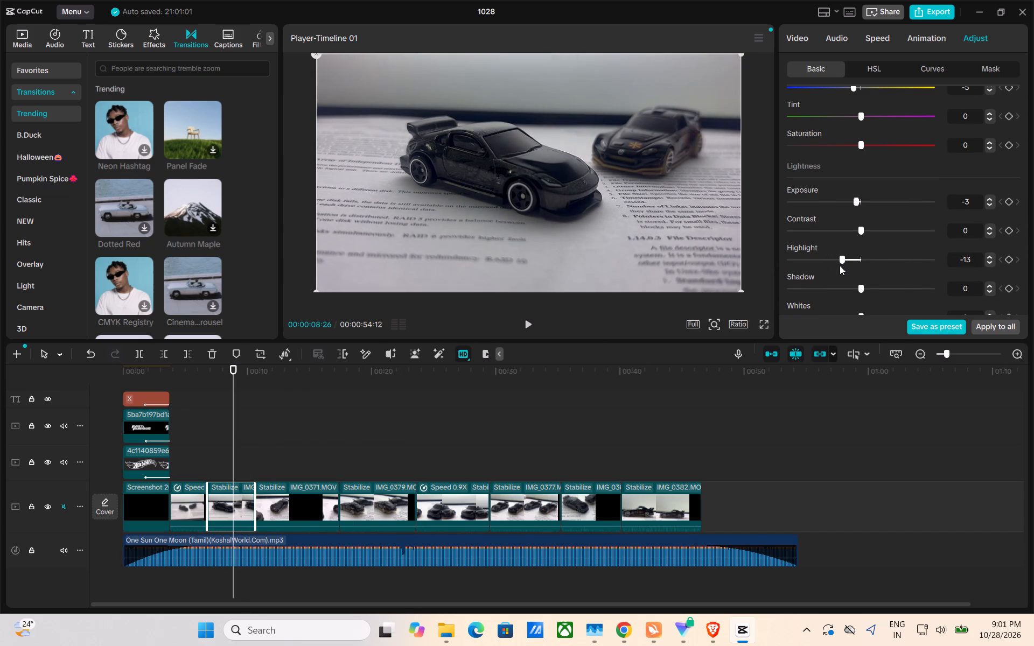
# Try Shadow at 8 and -13 on the second car clip and bring it back close to neutral.
pyautogui.scroll(-1, 840, 265)
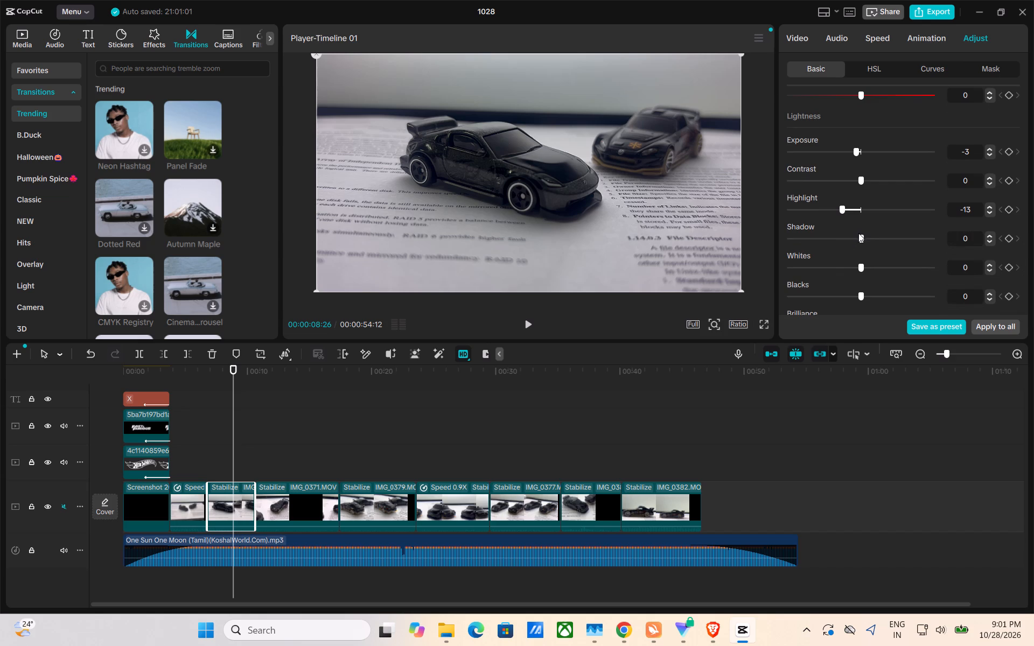
pyautogui.moveTo(859, 237); pyautogui.dragTo(878, 235)
pyautogui.moveTo(878, 235); pyautogui.dragTo(841, 245)
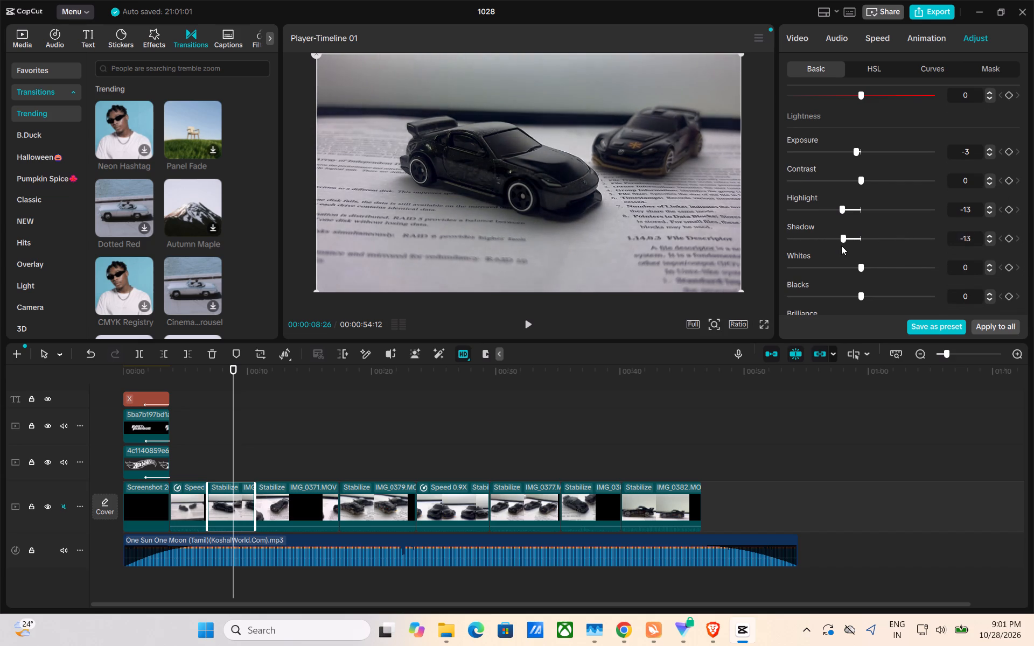
pyautogui.moveTo(841, 245); pyautogui.dragTo(868, 246)
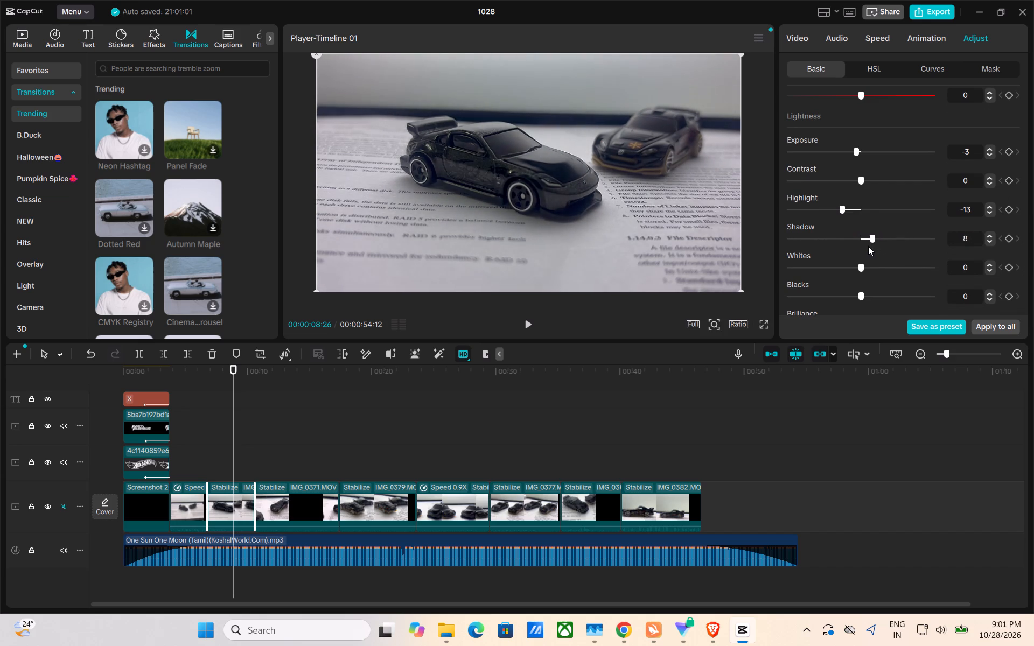
pyautogui.moveTo(868, 246); pyautogui.dragTo(860, 247)
# Warm the second car clip slightly by setting its Temp to 4.
pyautogui.scroll(-1, 860, 247)
pyautogui.scroll(1, 862, 211)
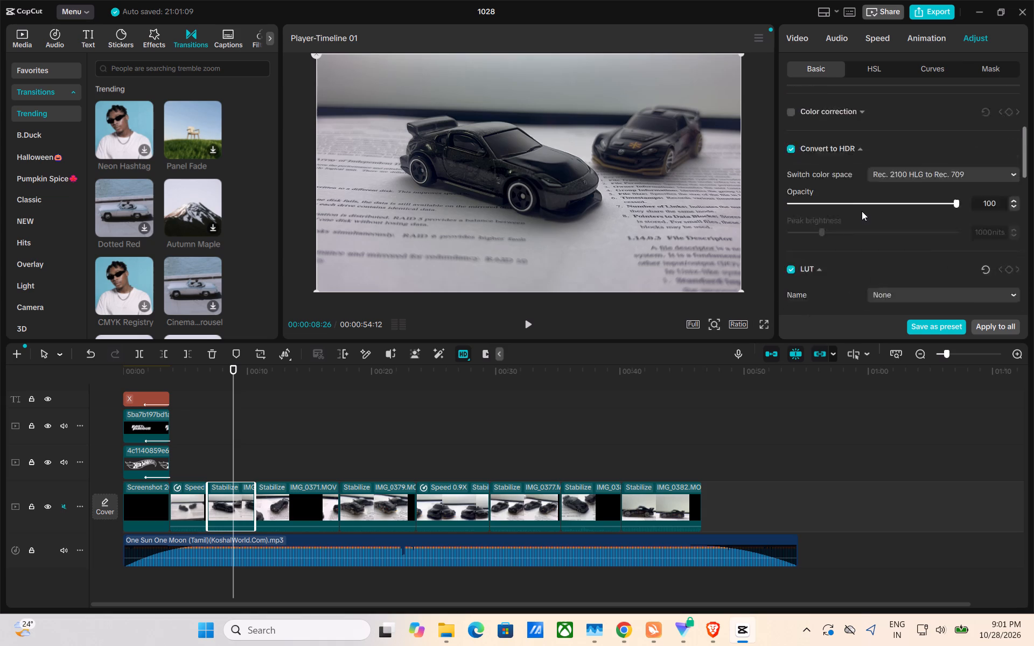
pyautogui.scroll(-2, 856, 172)
pyautogui.scroll(1, 865, 141)
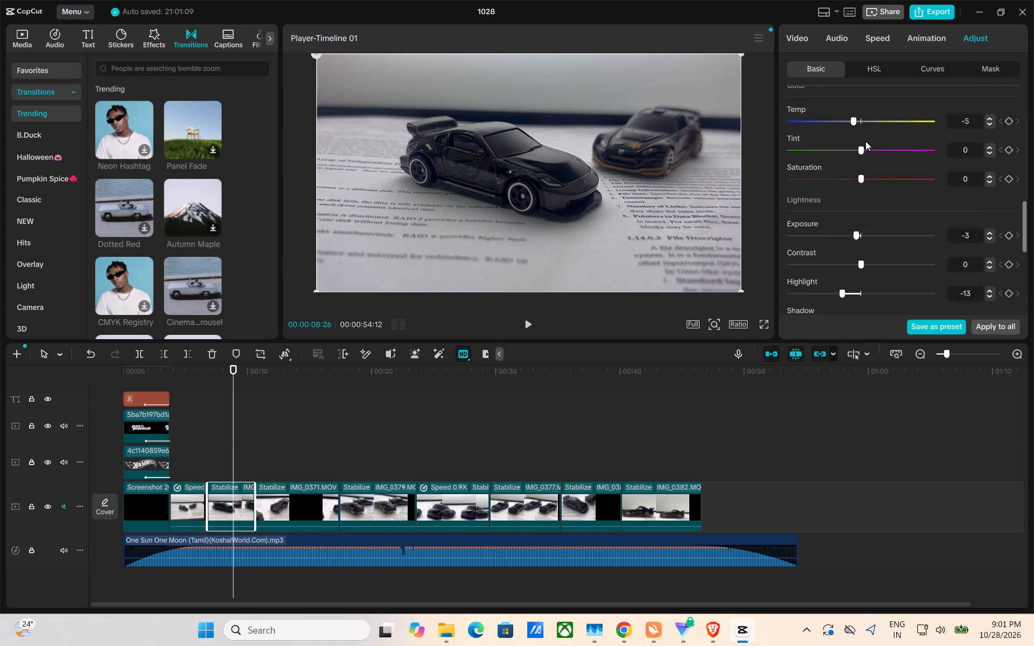
pyautogui.scroll(1, 865, 141)
pyautogui.moveTo(855, 160); pyautogui.dragTo(860, 160)
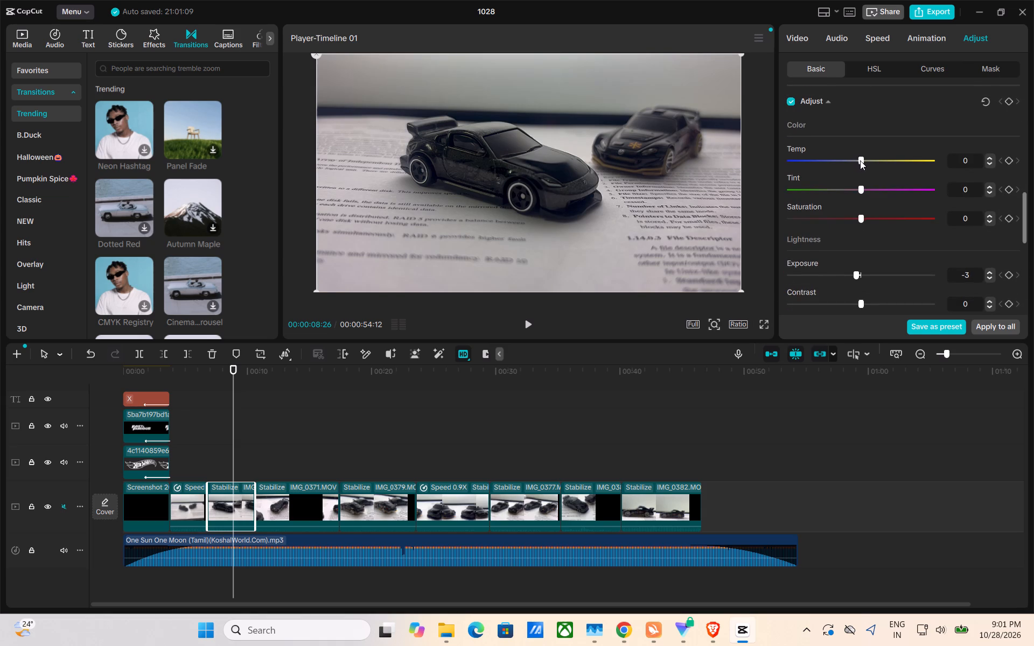
pyautogui.moveTo(860, 160); pyautogui.dragTo(861, 160)
pyautogui.moveTo(861, 160); pyautogui.dragTo(864, 160)
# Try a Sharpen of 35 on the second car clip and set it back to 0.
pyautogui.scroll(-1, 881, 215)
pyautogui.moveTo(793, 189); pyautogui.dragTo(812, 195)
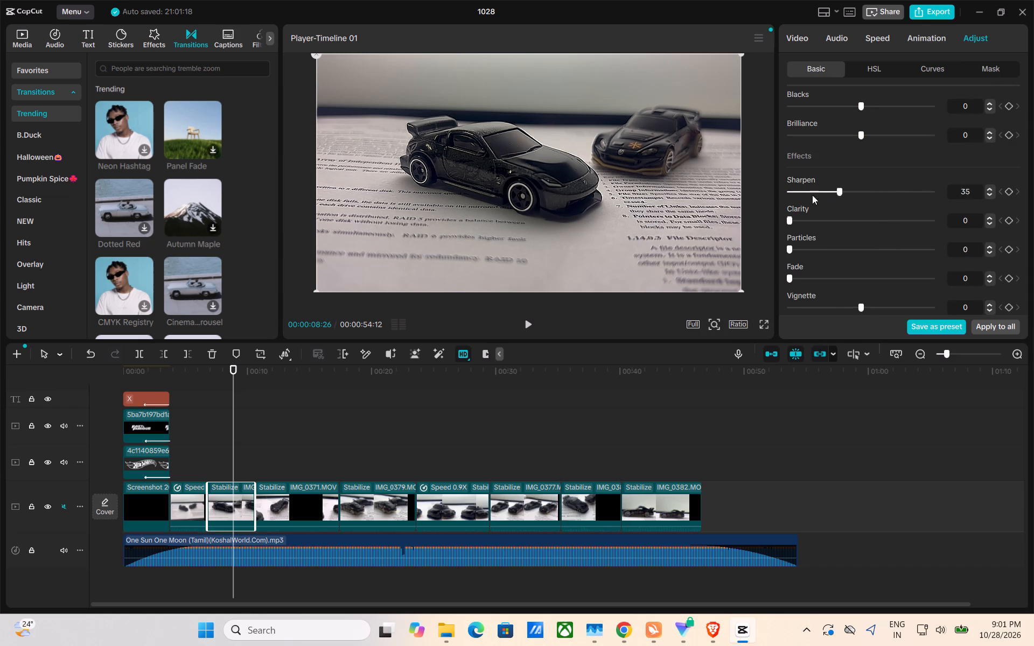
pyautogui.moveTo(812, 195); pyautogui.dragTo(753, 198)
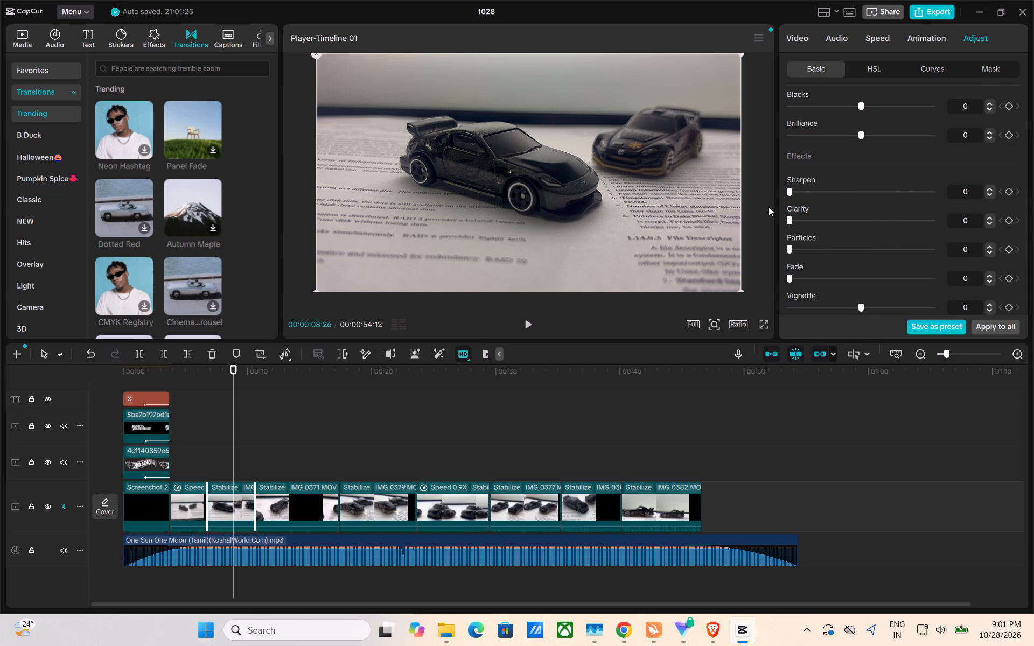
# Try strong Clarity values of 70 and 92 on the second car clip and set Clarity to 4.
pyautogui.moveTo(796, 221); pyautogui.dragTo(862, 215)
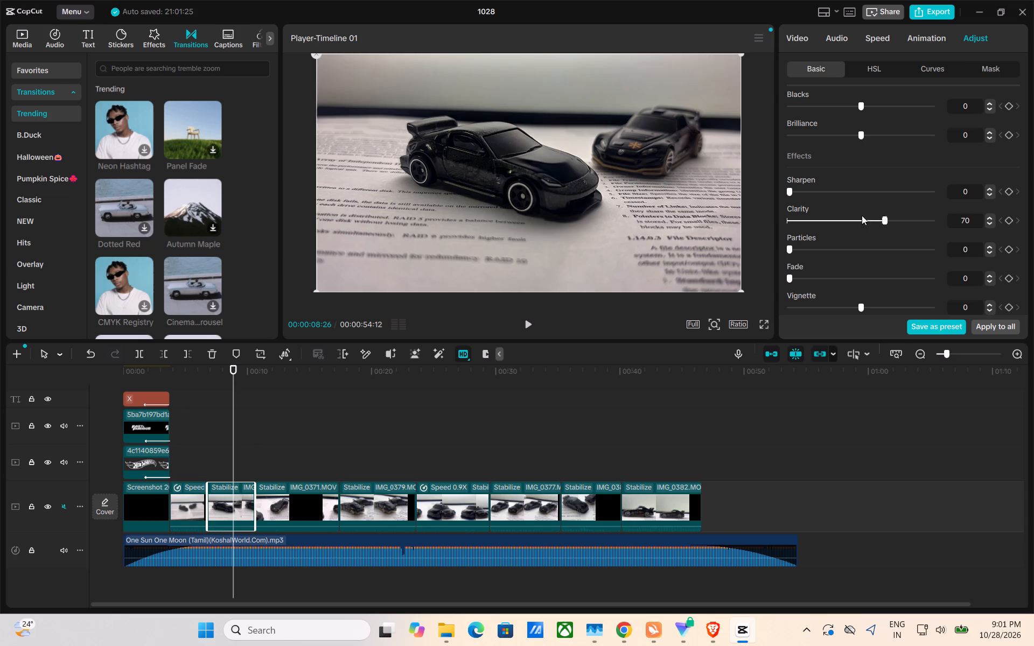
pyautogui.moveTo(862, 215); pyautogui.dragTo(918, 211)
pyautogui.moveTo(918, 211); pyautogui.dragTo(798, 217)
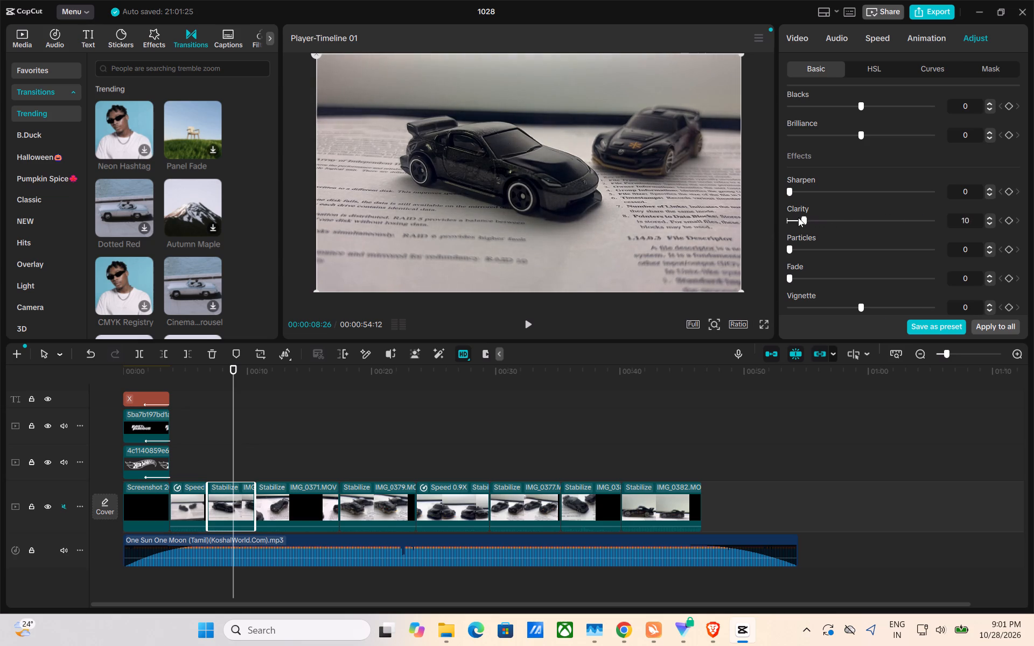
pyautogui.moveTo(798, 217); pyautogui.dragTo(792, 220)
pyautogui.moveTo(792, 220); pyautogui.dragTo(793, 231)
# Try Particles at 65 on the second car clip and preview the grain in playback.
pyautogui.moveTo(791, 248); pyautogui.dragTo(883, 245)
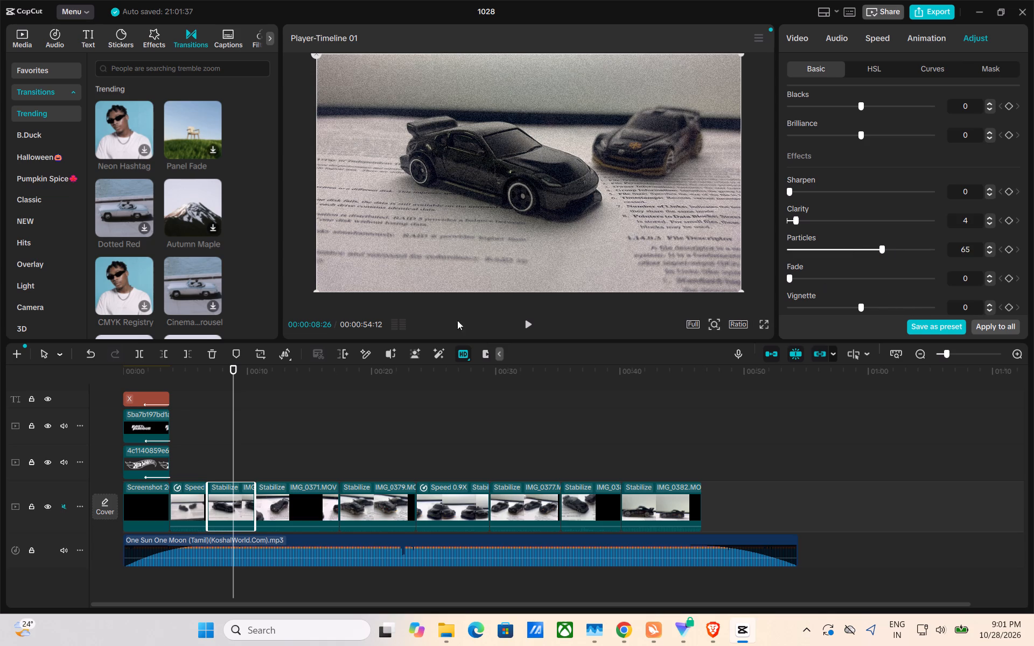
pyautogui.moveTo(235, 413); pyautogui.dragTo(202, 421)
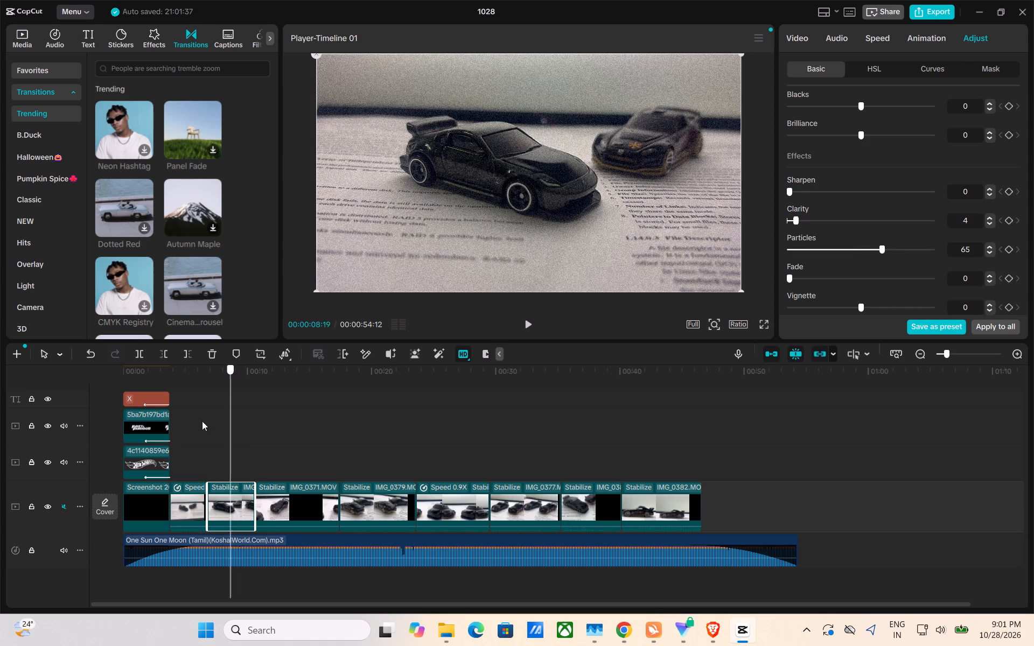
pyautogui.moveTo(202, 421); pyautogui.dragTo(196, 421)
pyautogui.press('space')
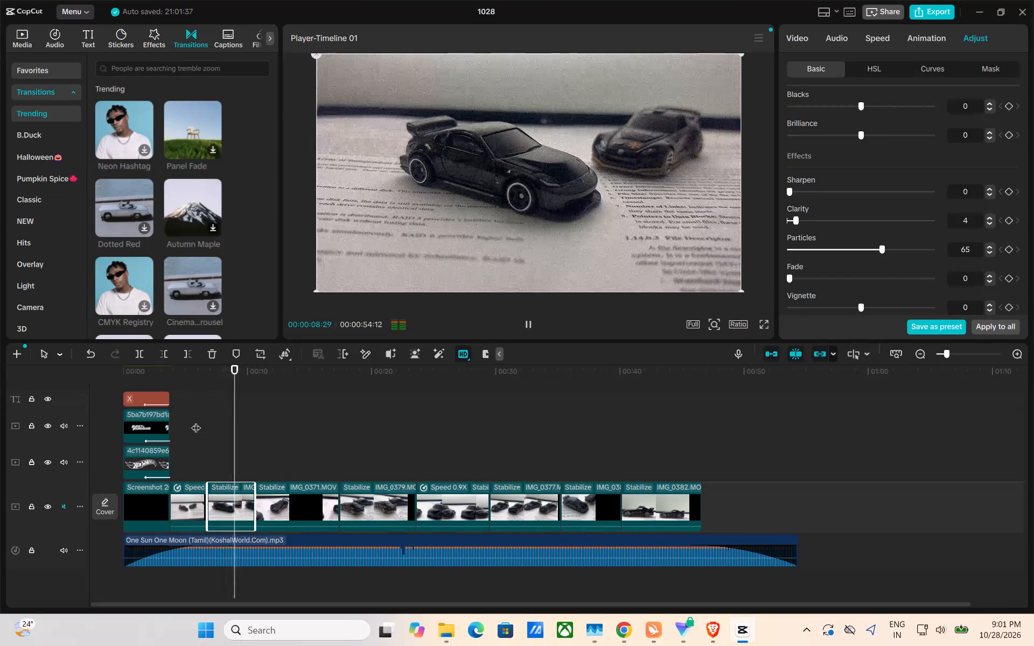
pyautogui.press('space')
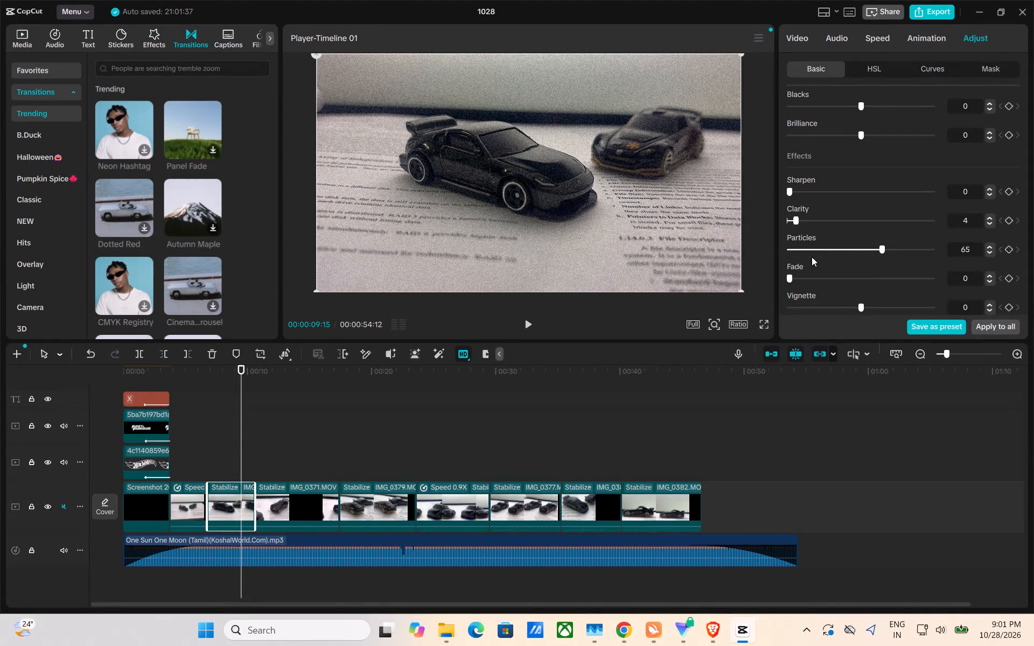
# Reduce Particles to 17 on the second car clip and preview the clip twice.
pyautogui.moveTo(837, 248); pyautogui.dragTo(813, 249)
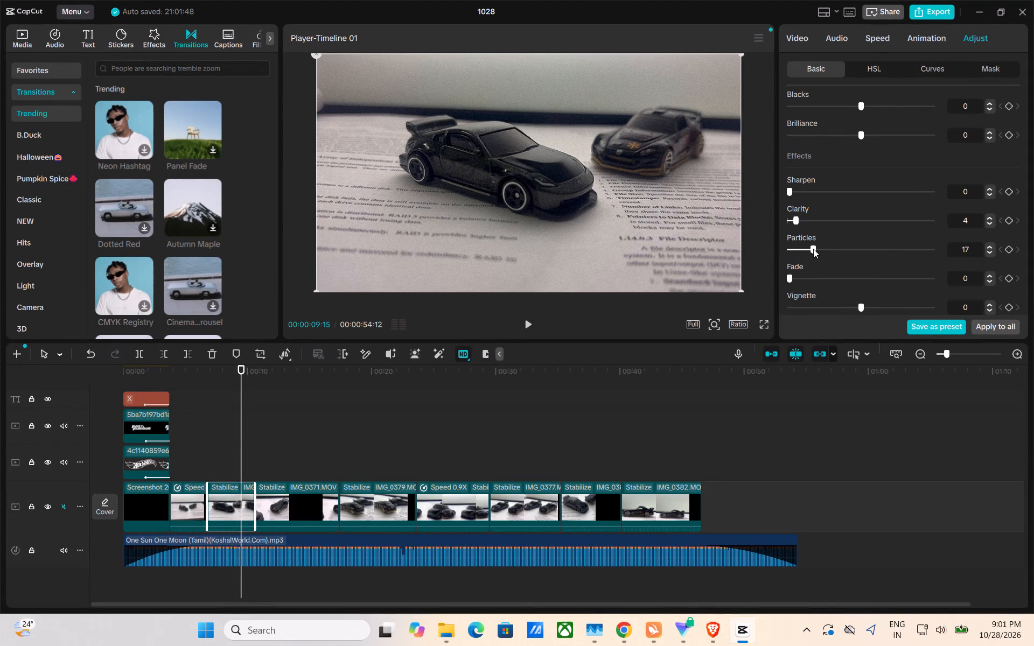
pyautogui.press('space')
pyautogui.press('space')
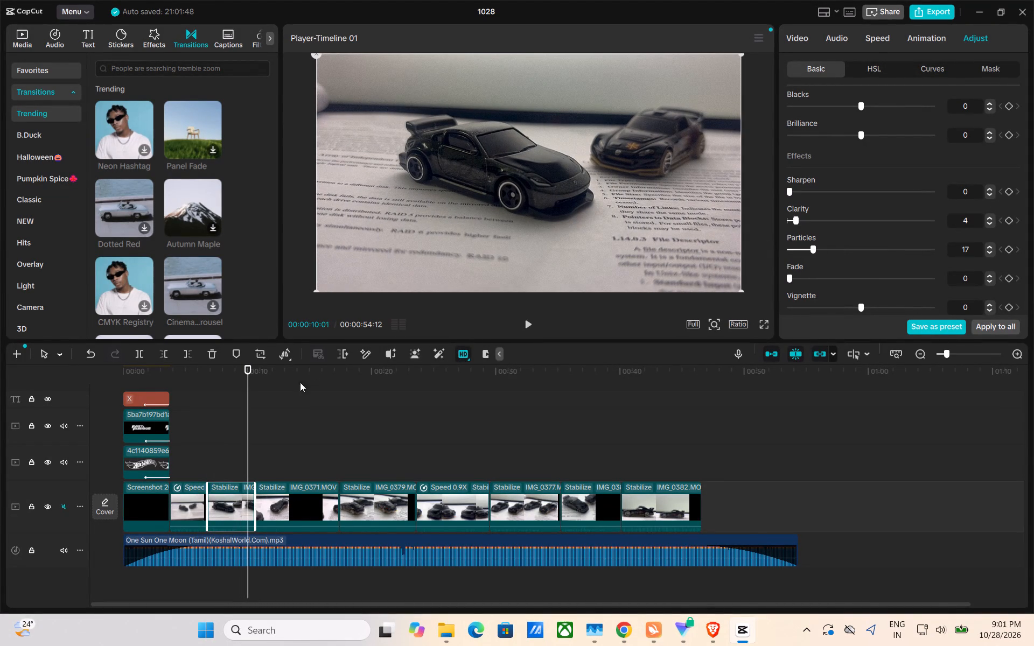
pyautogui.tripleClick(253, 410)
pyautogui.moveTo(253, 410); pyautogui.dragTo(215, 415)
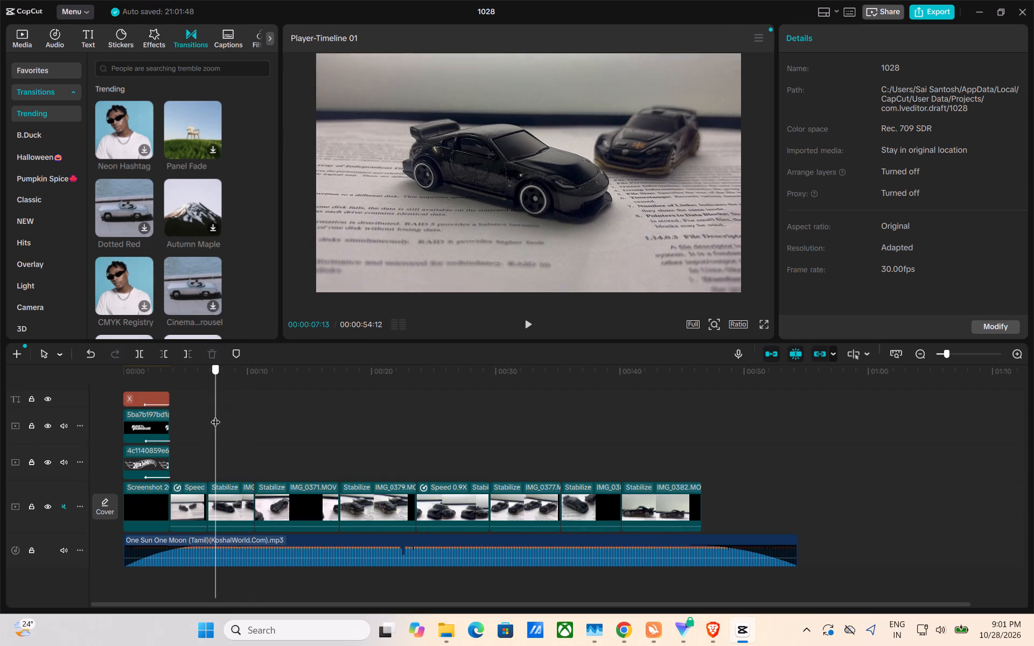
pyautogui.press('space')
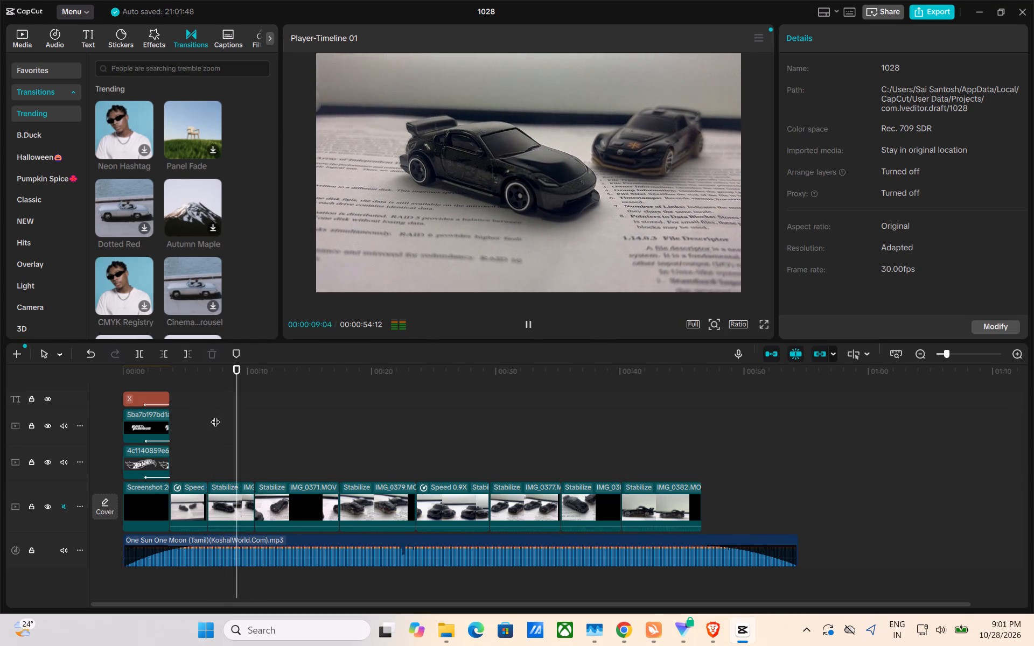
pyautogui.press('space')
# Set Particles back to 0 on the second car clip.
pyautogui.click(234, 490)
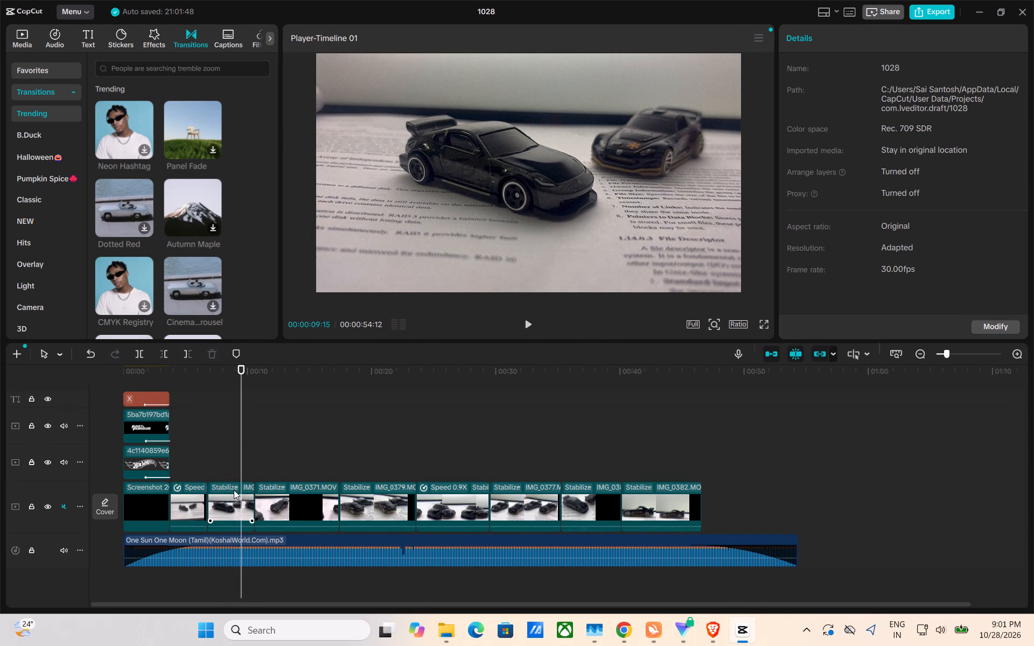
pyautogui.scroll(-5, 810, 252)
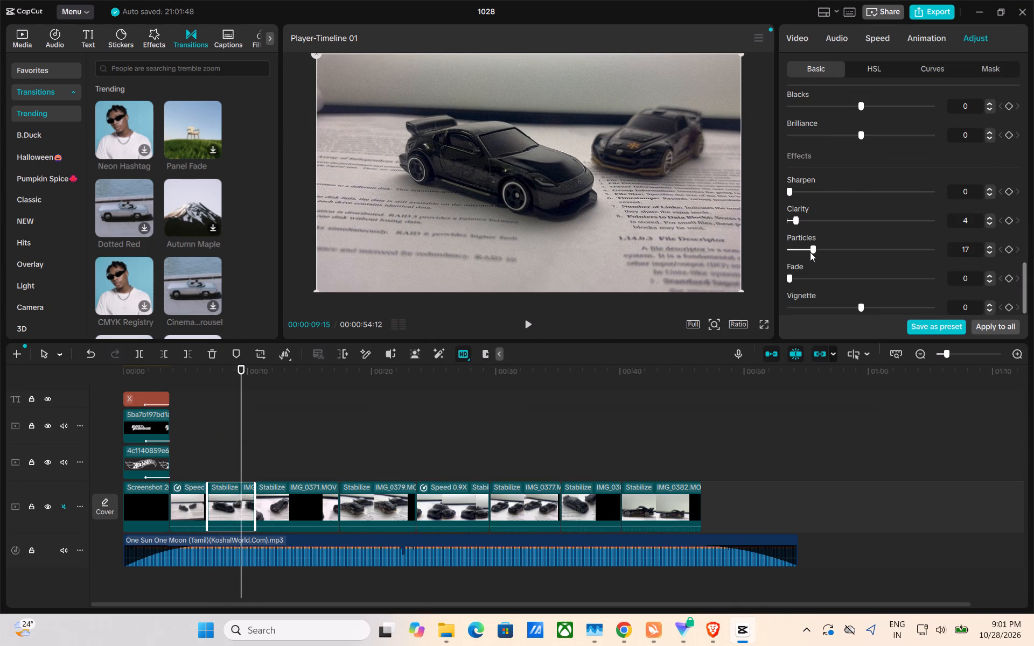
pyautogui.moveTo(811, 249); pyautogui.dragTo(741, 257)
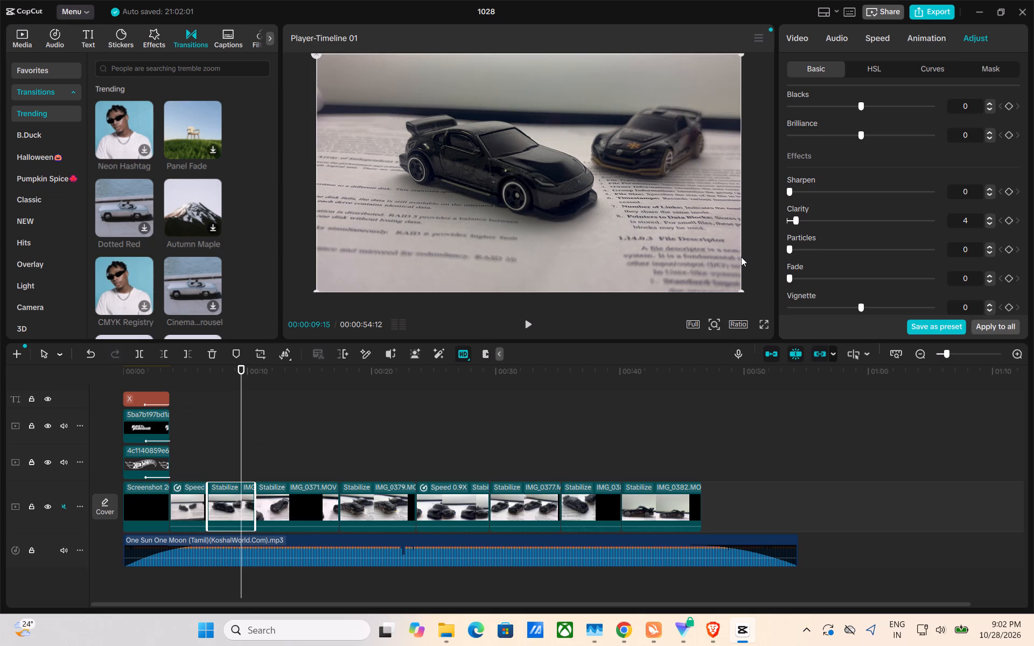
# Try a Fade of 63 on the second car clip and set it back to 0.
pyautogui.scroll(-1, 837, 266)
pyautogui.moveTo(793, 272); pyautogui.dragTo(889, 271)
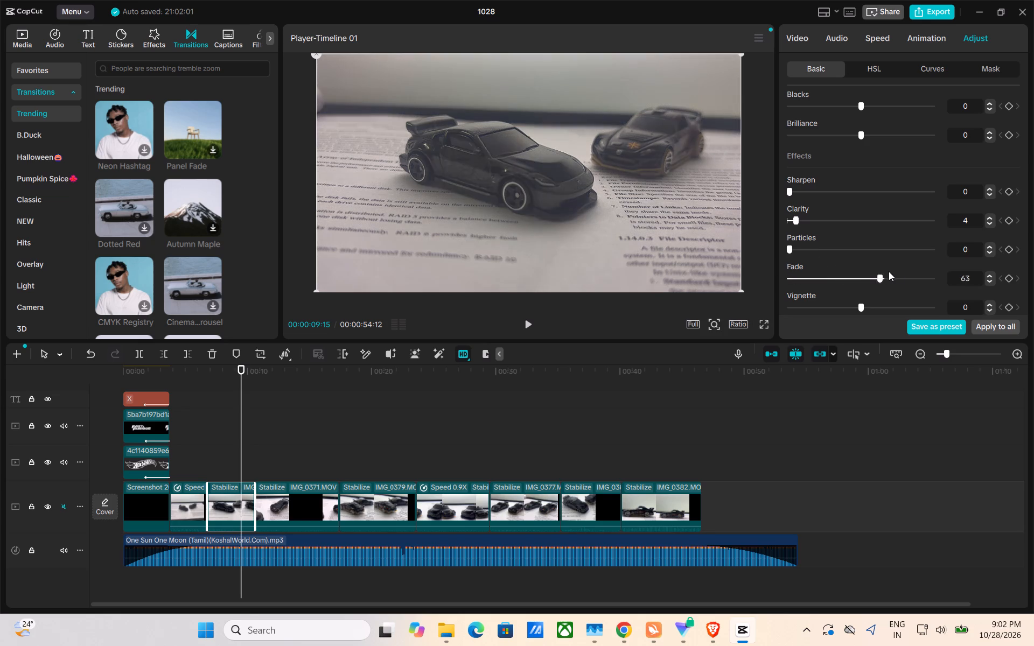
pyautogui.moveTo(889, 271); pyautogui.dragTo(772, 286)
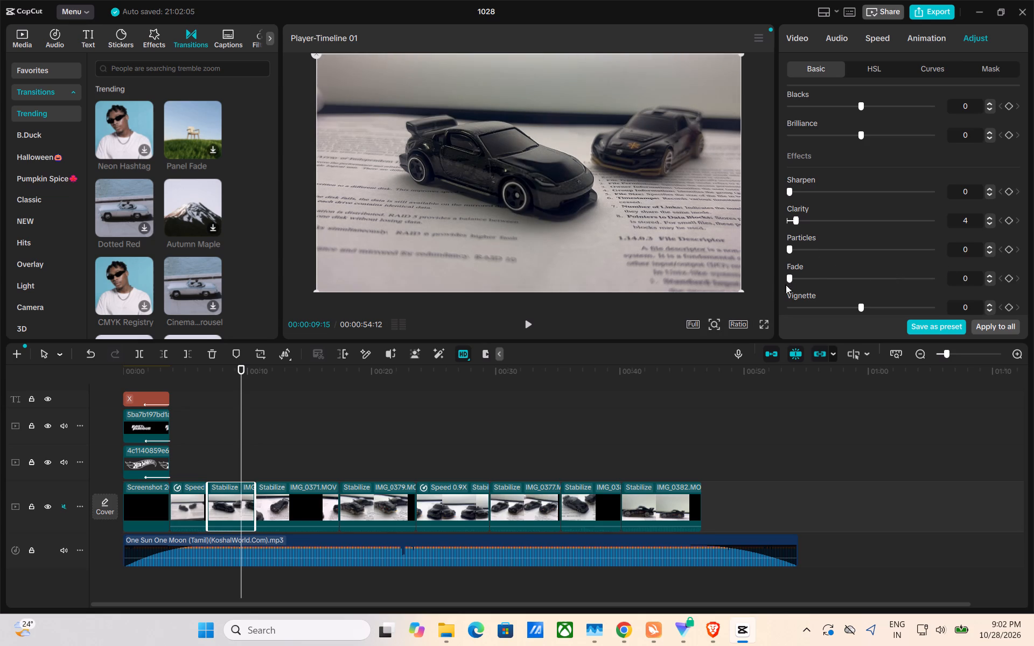
# Try Vignette at 14 and 10 on the second car clip and set it to 7.
pyautogui.scroll(-1, 817, 282)
pyautogui.moveTo(860, 306); pyautogui.dragTo(875, 312)
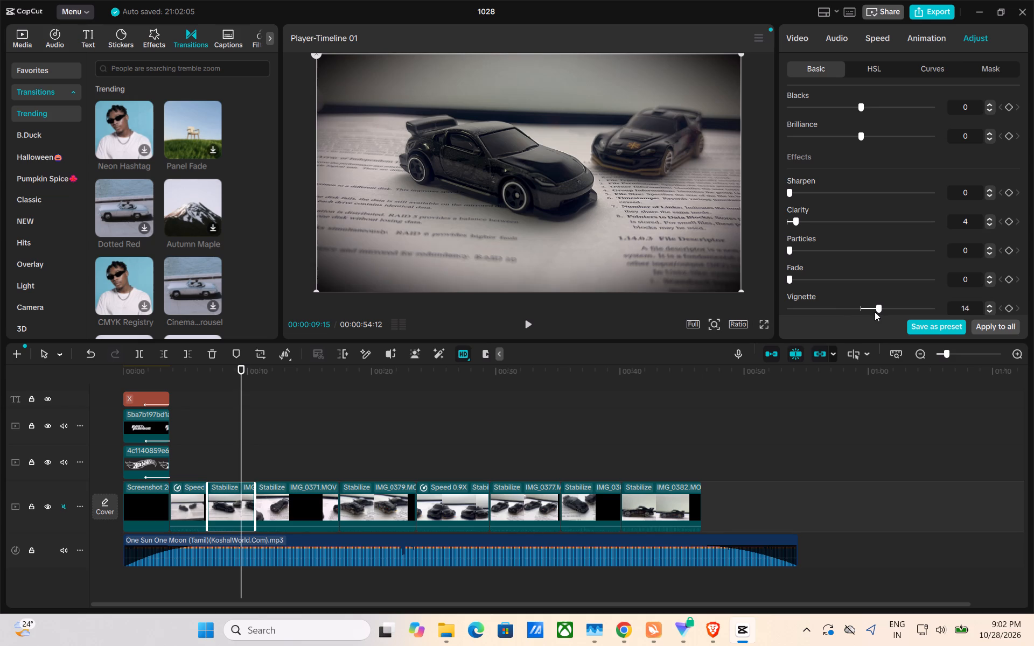
pyautogui.moveTo(875, 312); pyautogui.dragTo(872, 311)
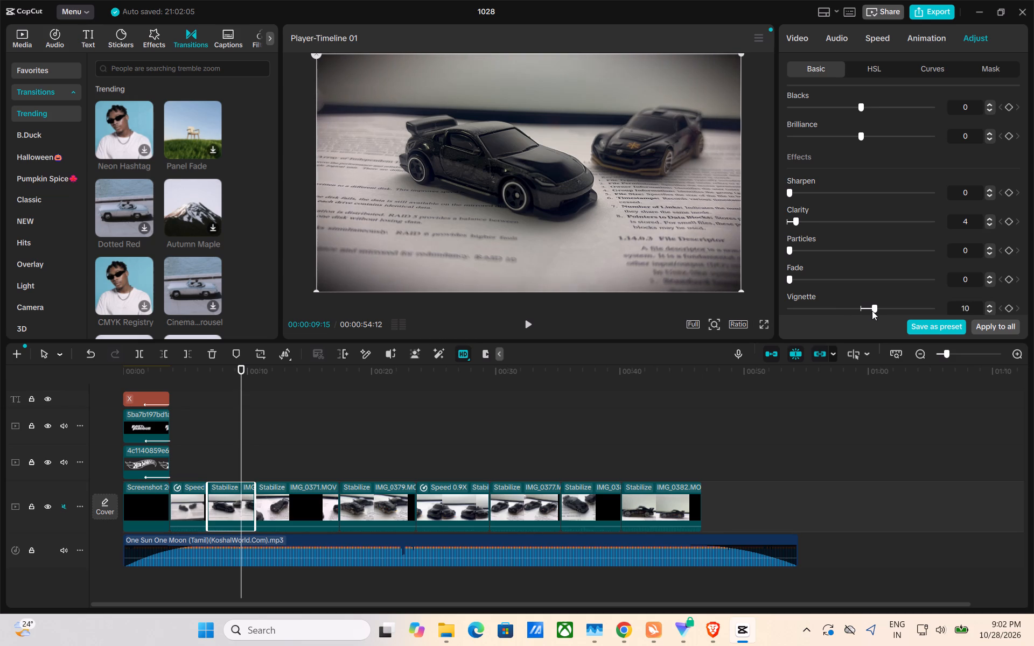
pyautogui.moveTo(872, 311); pyautogui.dragTo(868, 311)
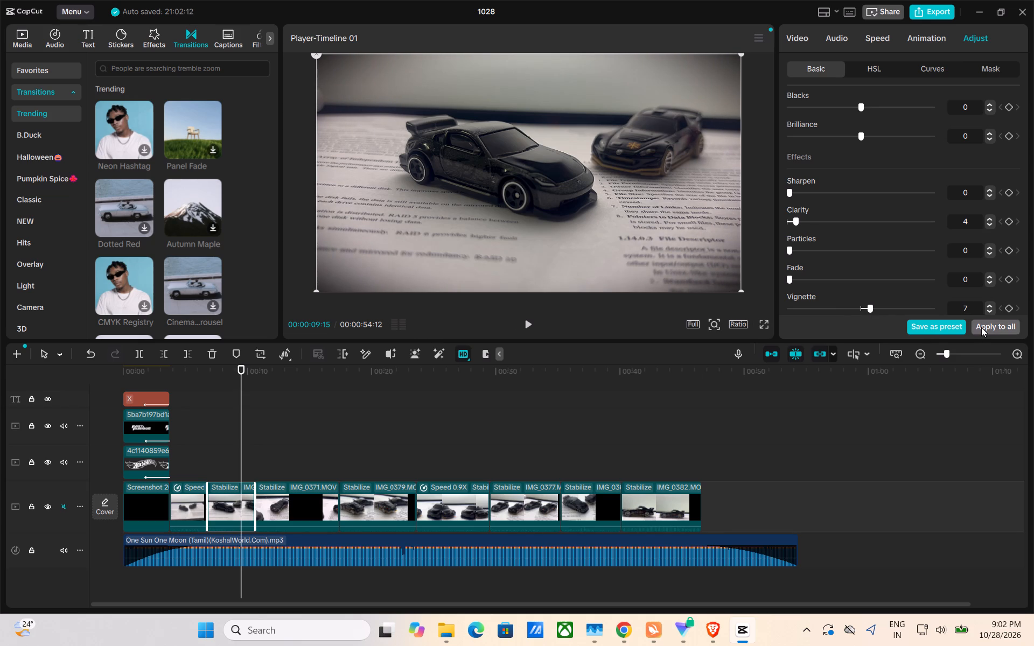
# Apply the second car clip's adjustments to all clips.
pyautogui.click(981, 327)
# Play the video from the beginning and check the adjusted look across the title and car clips.
pyautogui.click(259, 420)
pyautogui.moveTo(259, 420); pyautogui.dragTo(91, 431)
pyautogui.press('space')
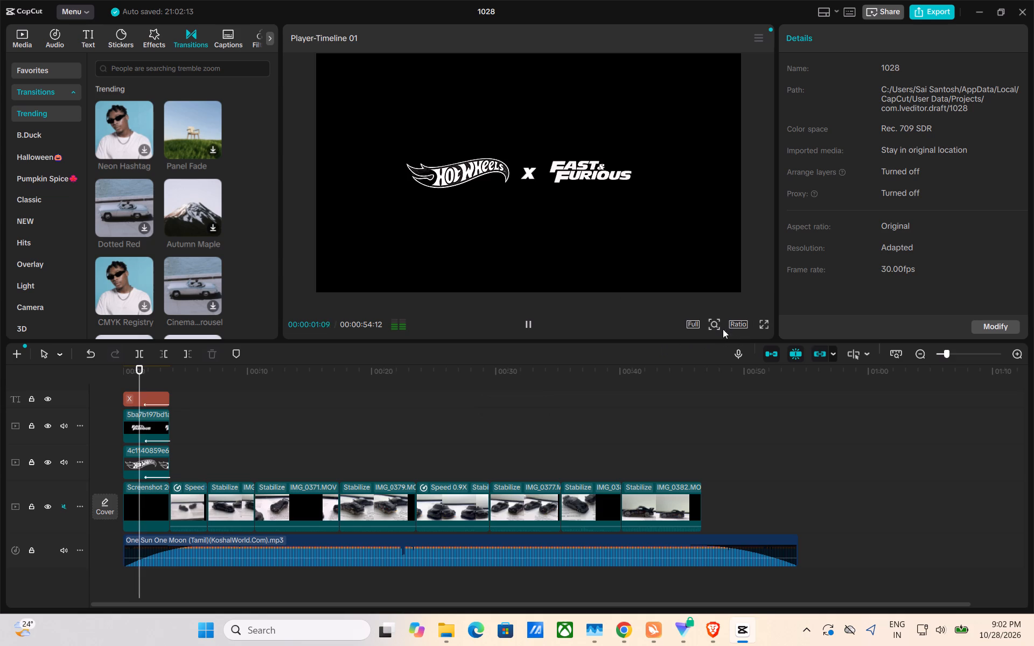
pyautogui.click(524, 318)
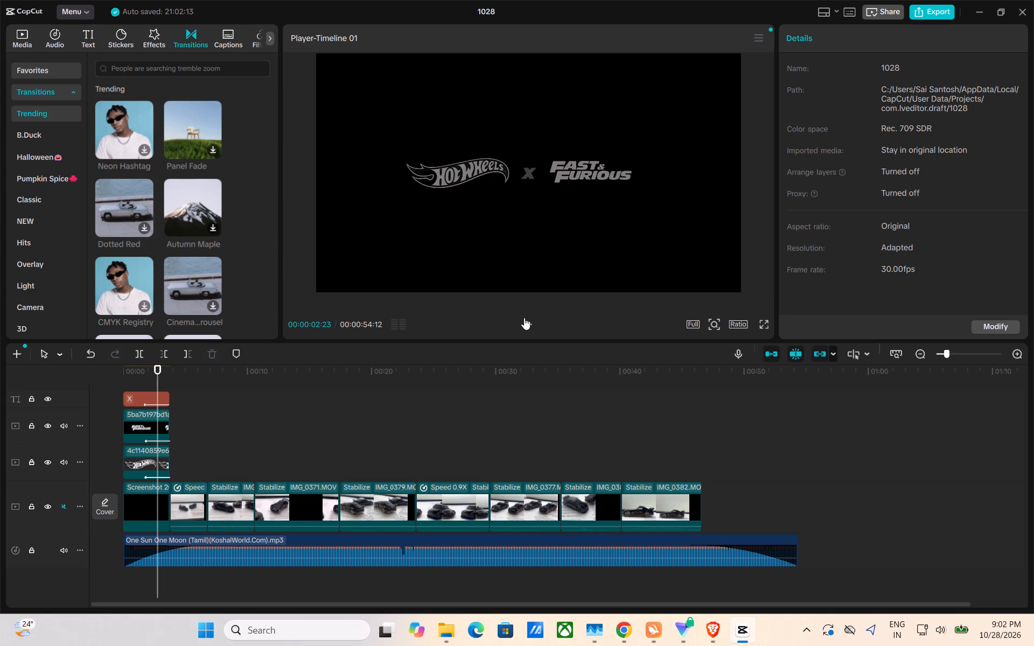
pyautogui.click(152, 372)
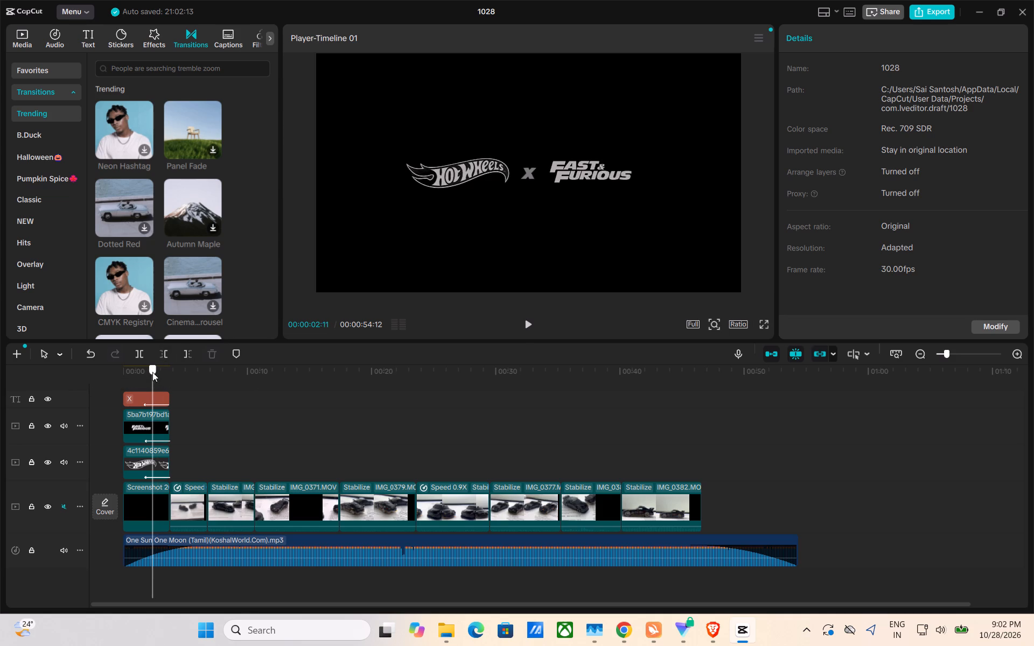
pyautogui.click(152, 372)
pyautogui.moveTo(152, 372); pyautogui.dragTo(91, 377)
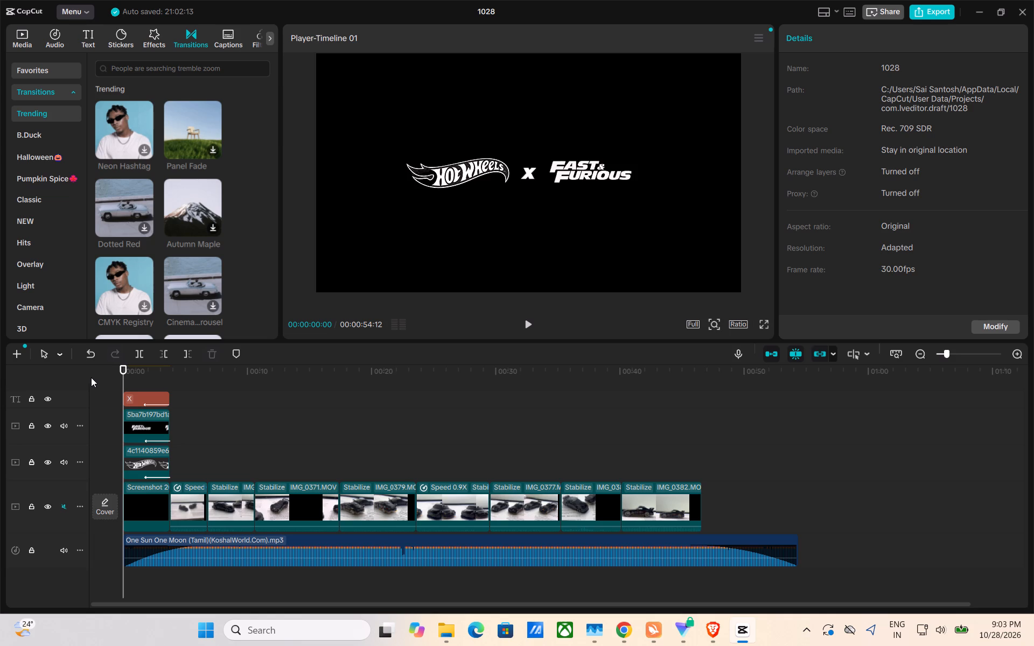
pyautogui.press('space')
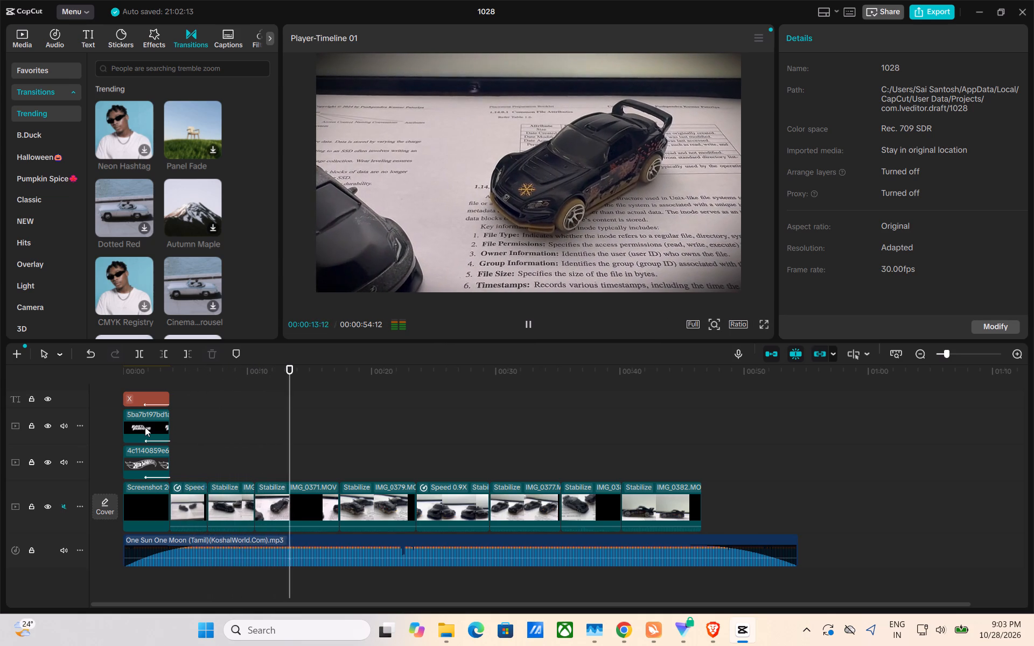
pyautogui.press('space')
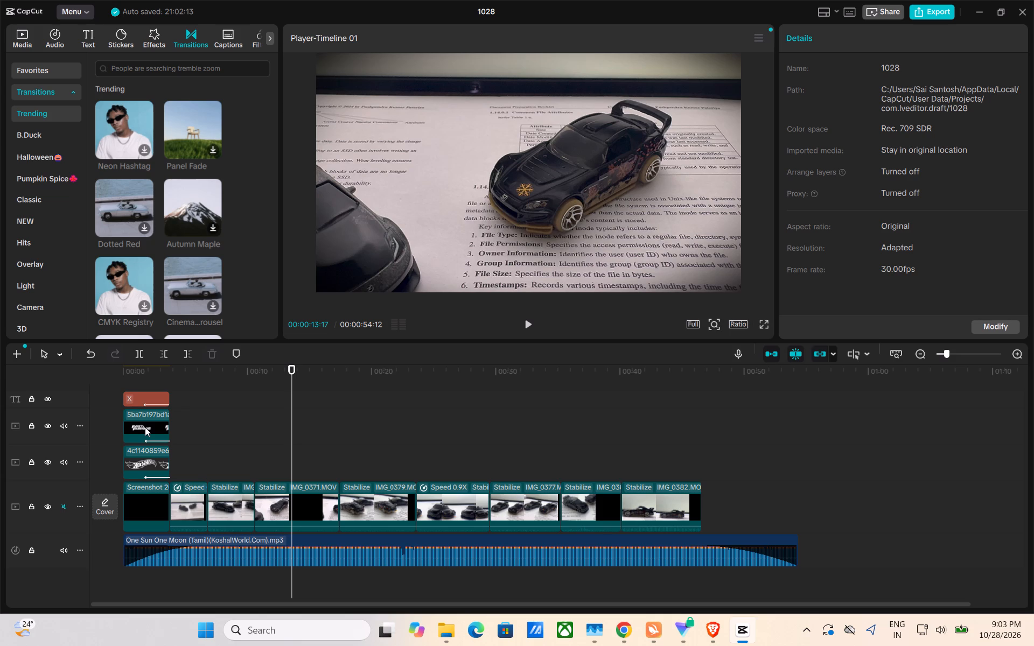
pyautogui.press('space')
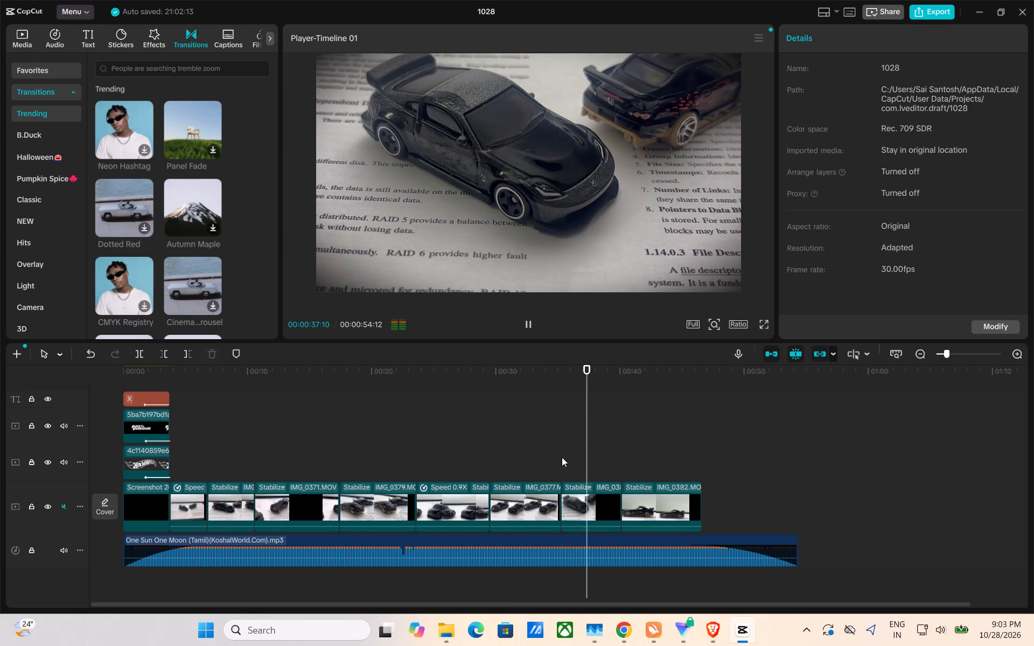
# Try Vignette at 0 and 3 on the IMG_0377 clip, set it to 1, and apply the adjustments to all clips.
pyautogui.doubleClick(515, 496)
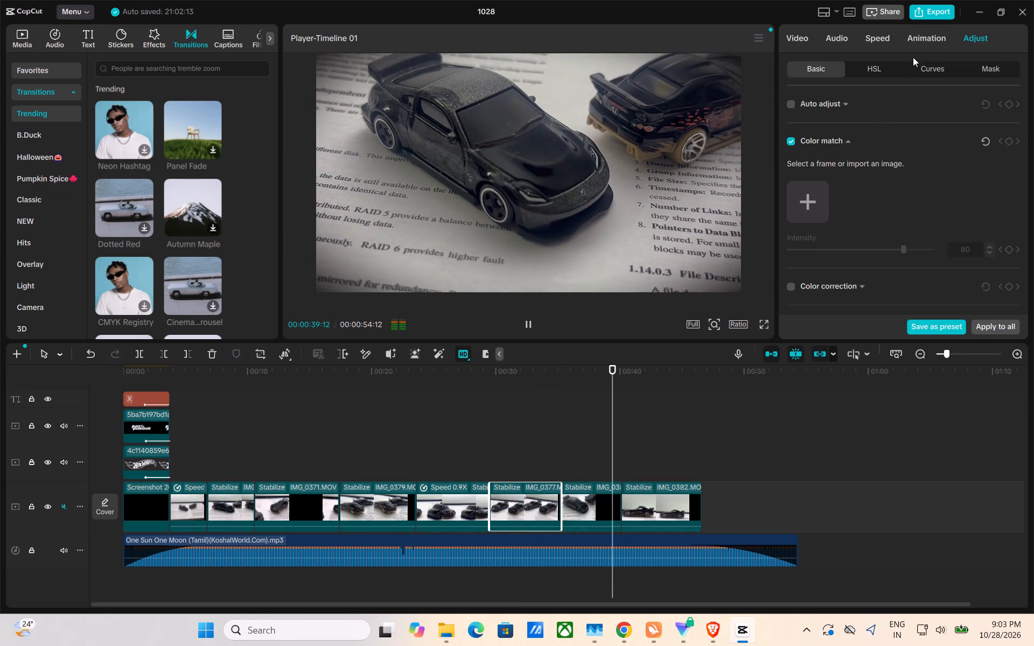
pyautogui.scroll(-2, 935, 83)
pyautogui.scroll(-4, 916, 143)
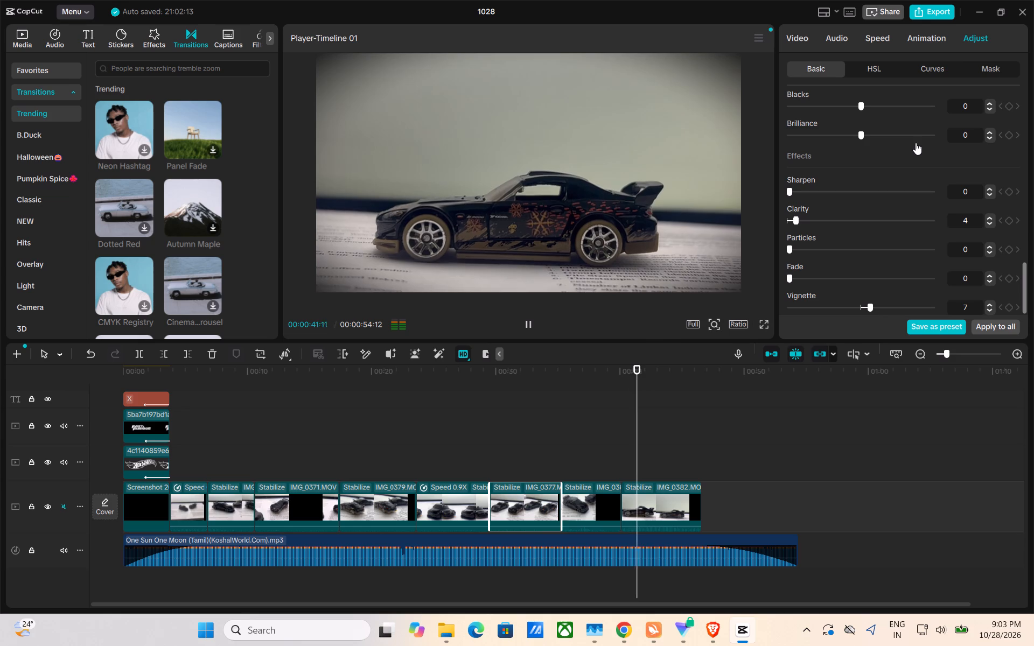
pyautogui.moveTo(868, 308); pyautogui.dragTo(862, 310)
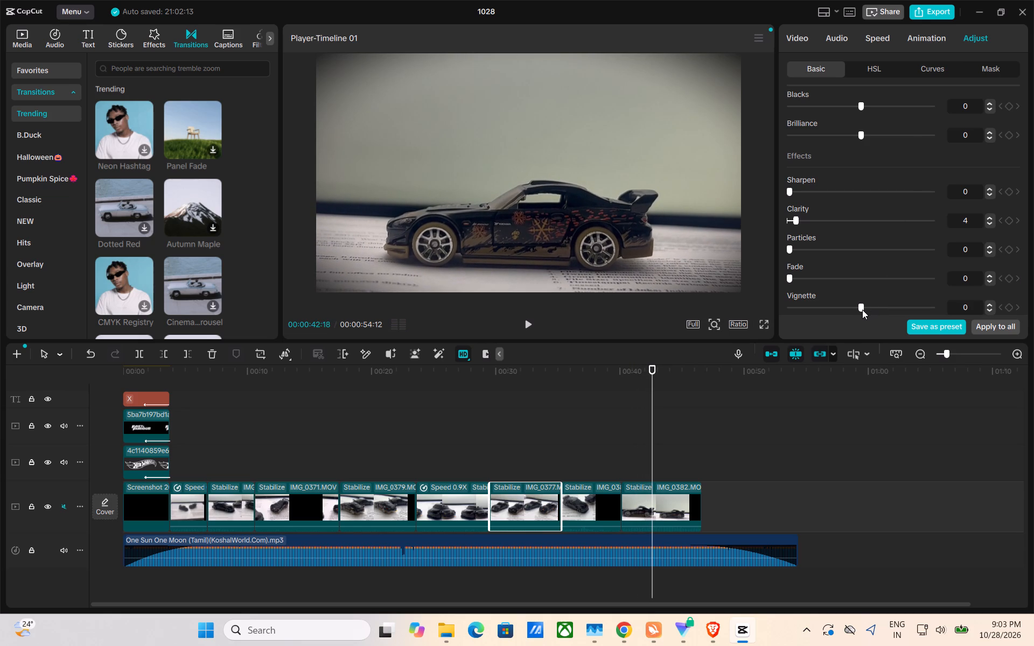
pyautogui.moveTo(862, 310); pyautogui.dragTo(862, 310)
pyautogui.click(1007, 330)
pyautogui.click(862, 308)
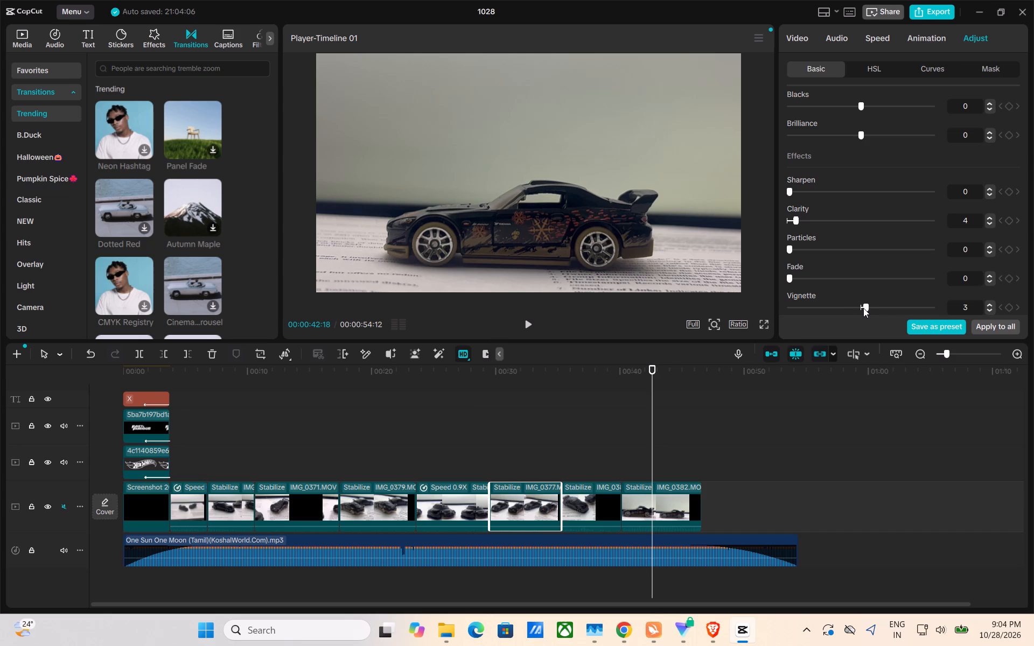
pyautogui.click(978, 329)
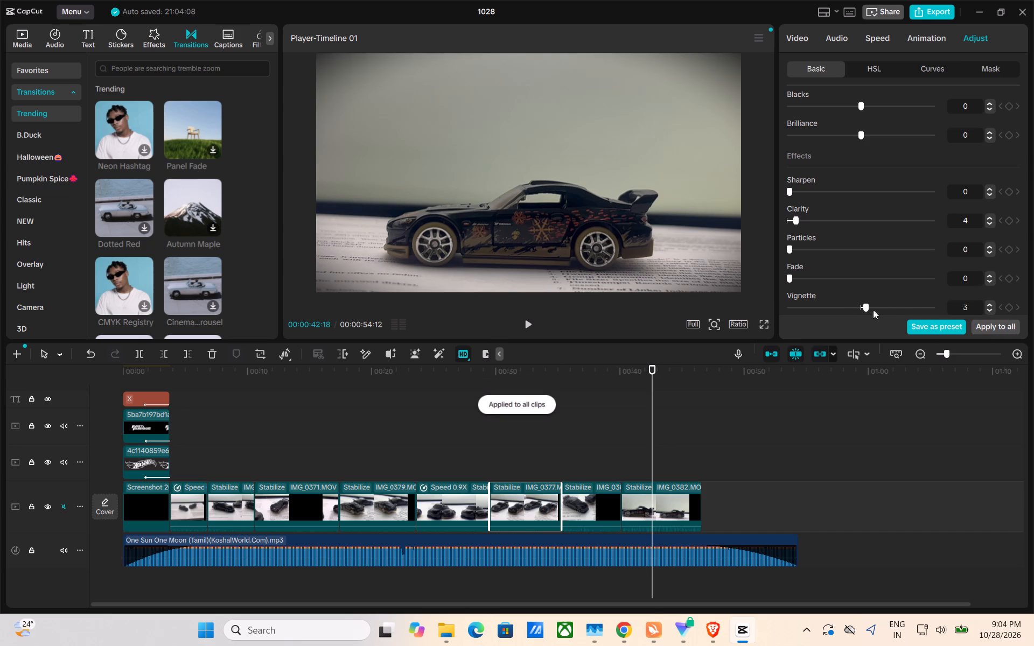
pyautogui.click(989, 312)
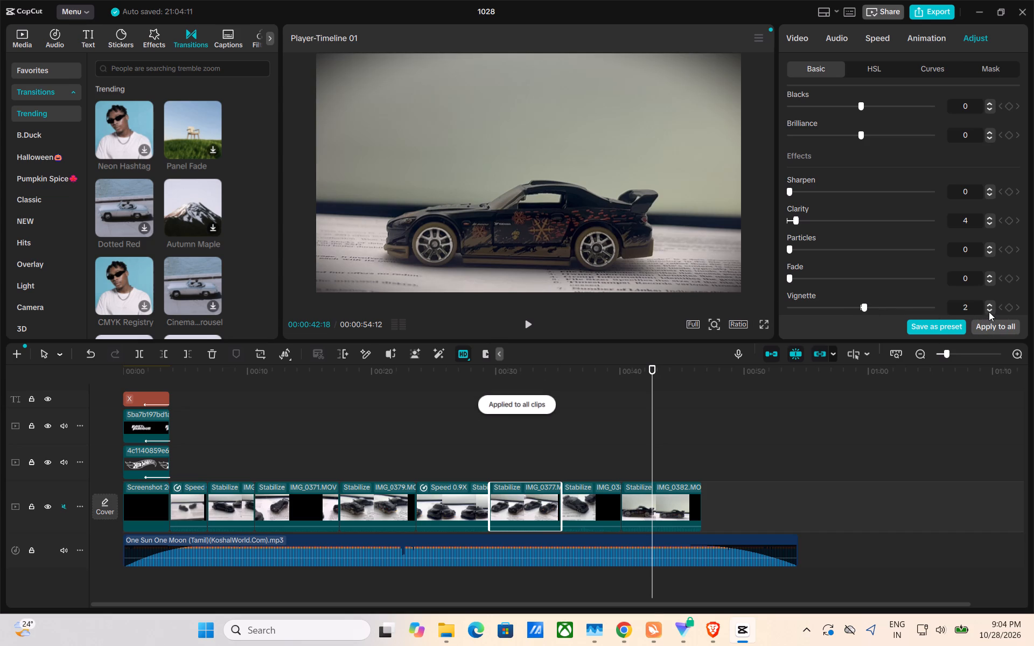
pyautogui.click(989, 312)
pyautogui.click(987, 326)
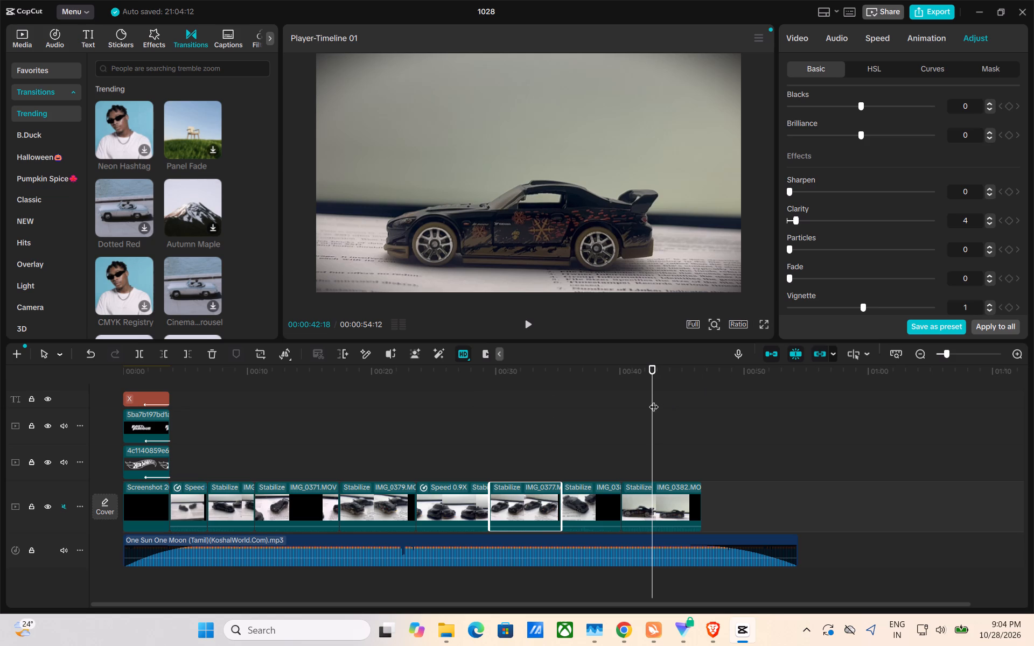
# Replay the title intro from the start and check how it leads into the first car clip.
pyautogui.moveTo(654, 400); pyautogui.dragTo(166, 458)
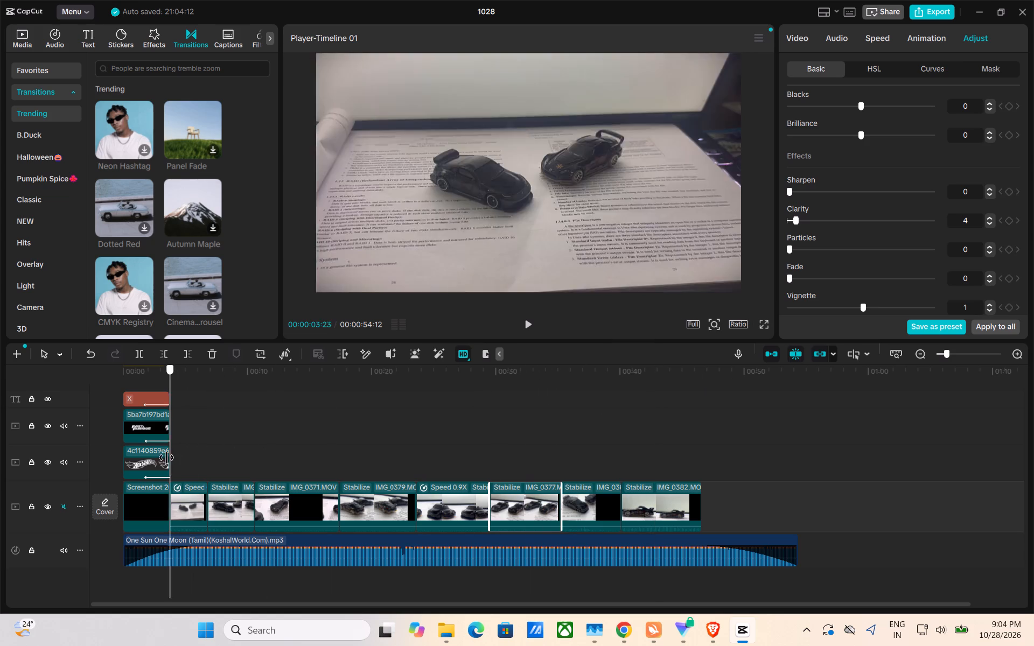
pyautogui.moveTo(166, 458); pyautogui.dragTo(162, 463)
pyautogui.click(237, 444)
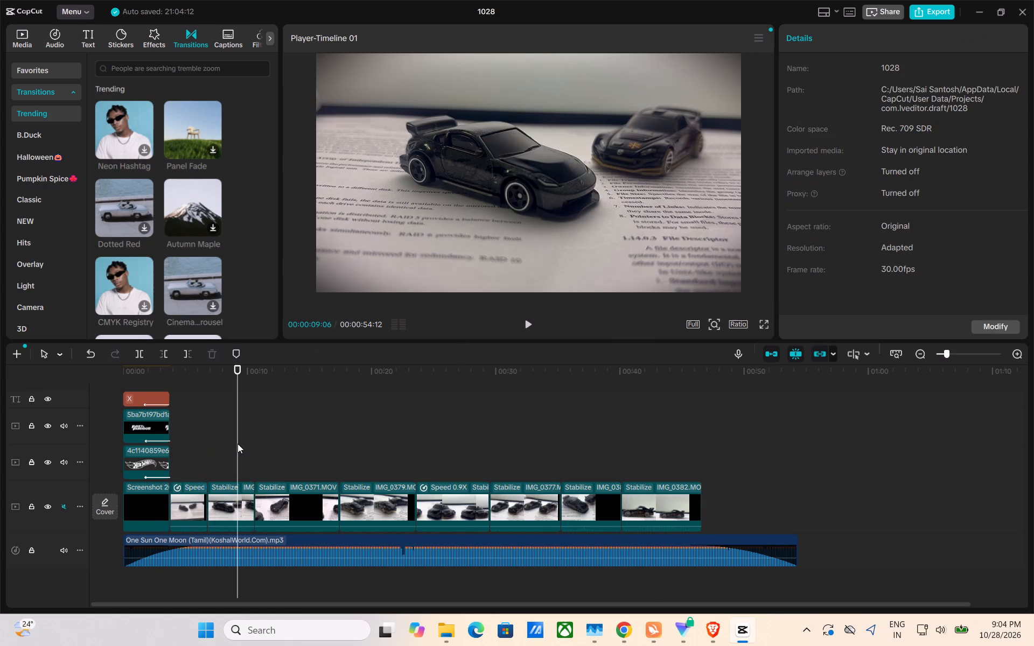
pyautogui.moveTo(237, 444); pyautogui.dragTo(46, 468)
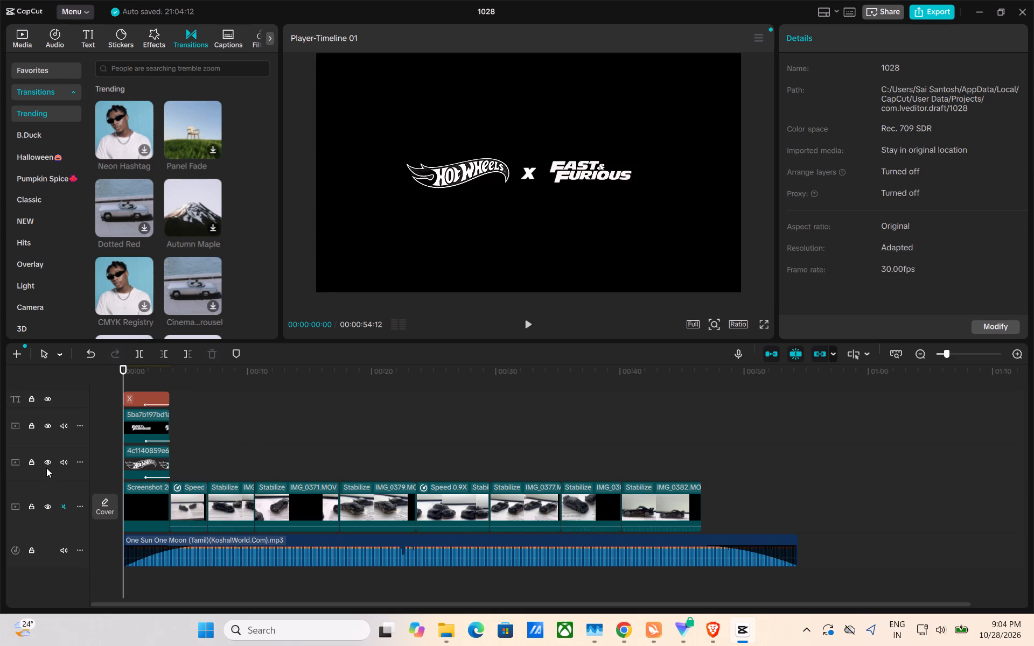
pyautogui.press('space')
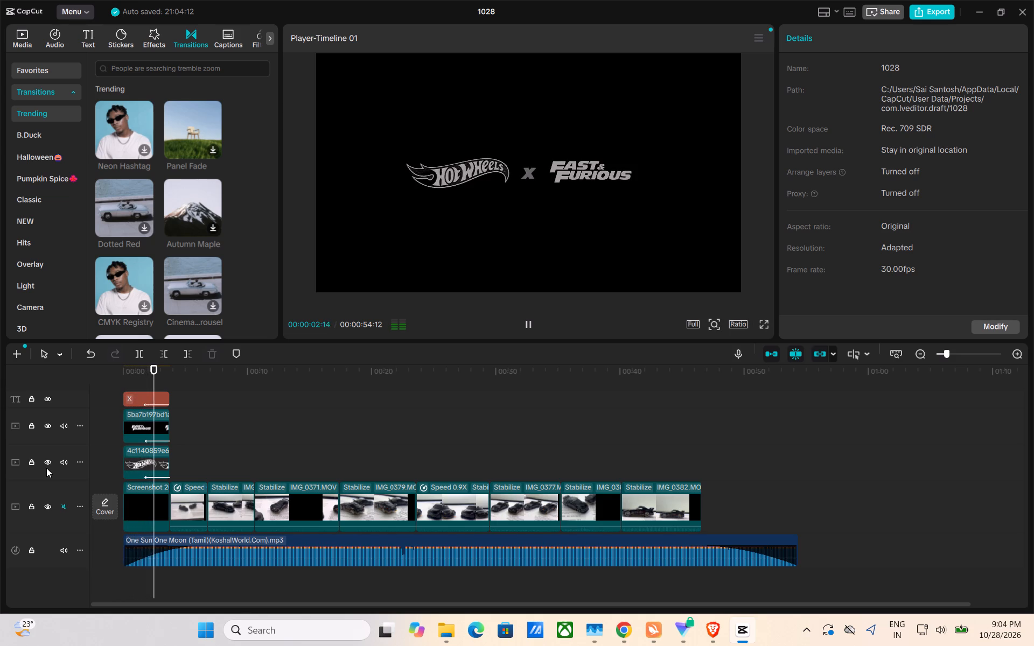
pyautogui.press('space')
pyautogui.press('space')
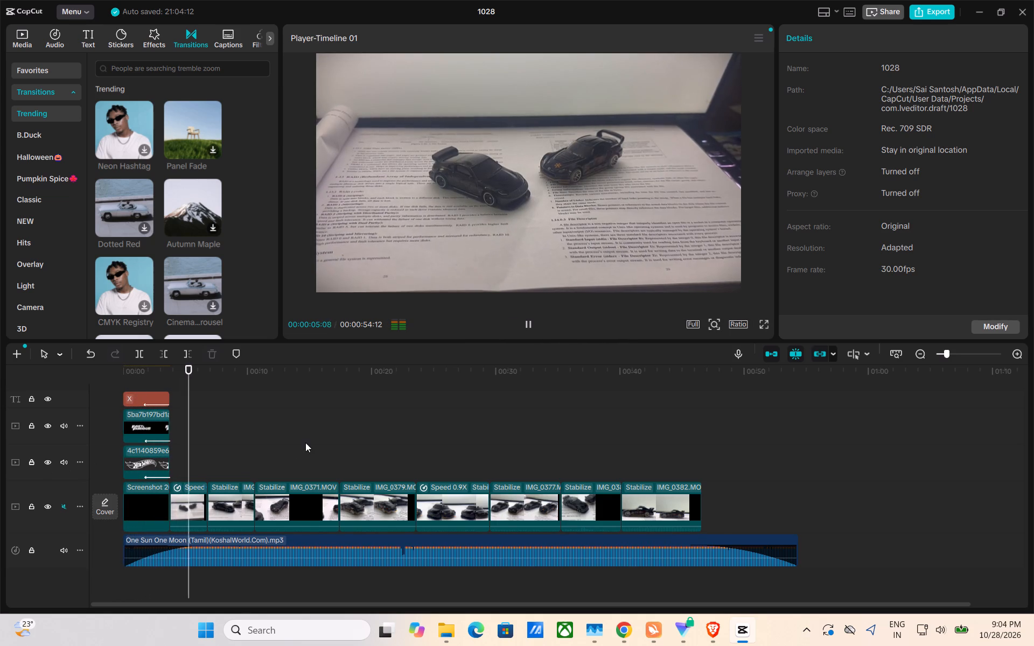
pyautogui.click(305, 443)
pyautogui.moveTo(305, 443); pyautogui.dragTo(181, 458)
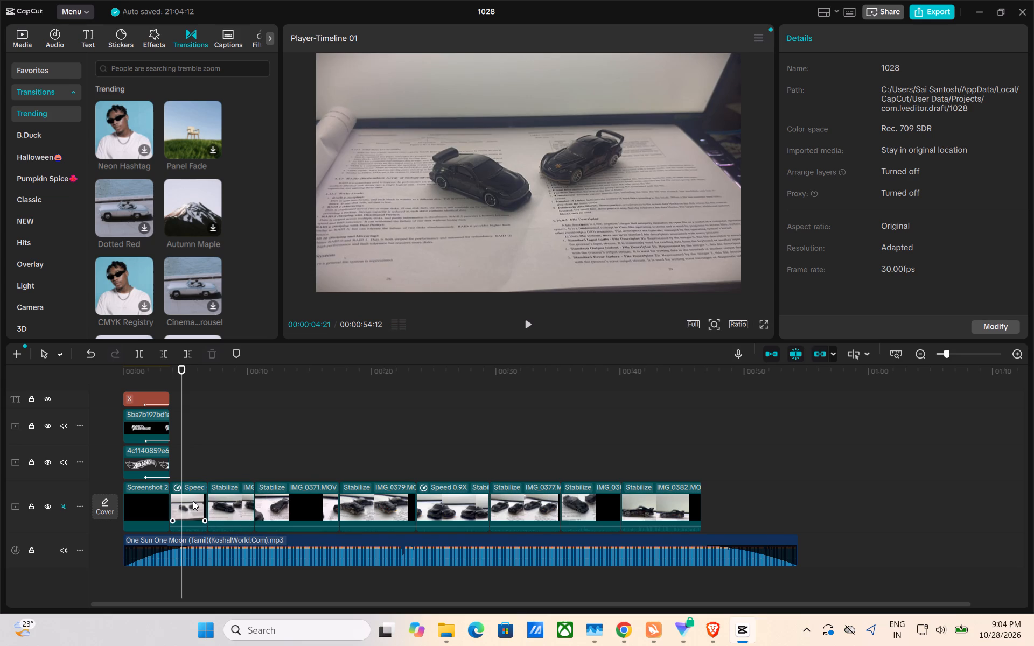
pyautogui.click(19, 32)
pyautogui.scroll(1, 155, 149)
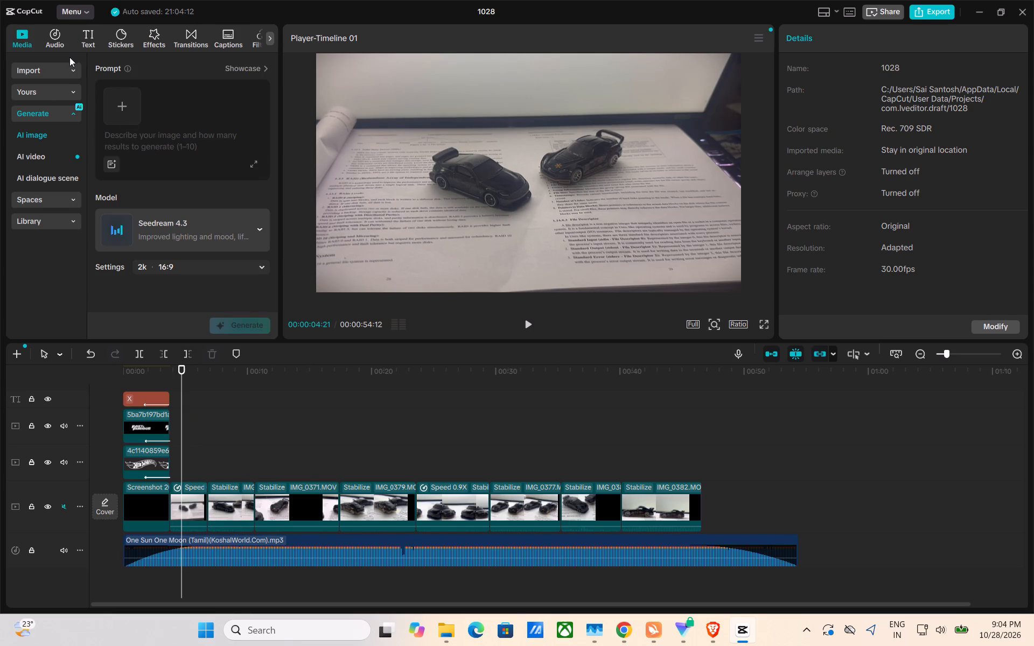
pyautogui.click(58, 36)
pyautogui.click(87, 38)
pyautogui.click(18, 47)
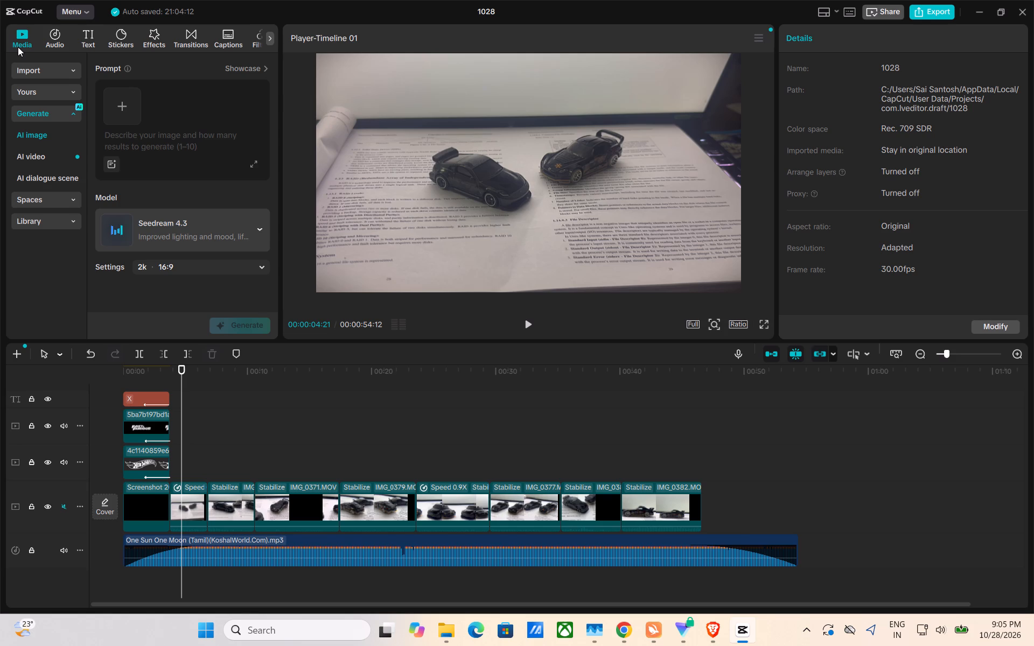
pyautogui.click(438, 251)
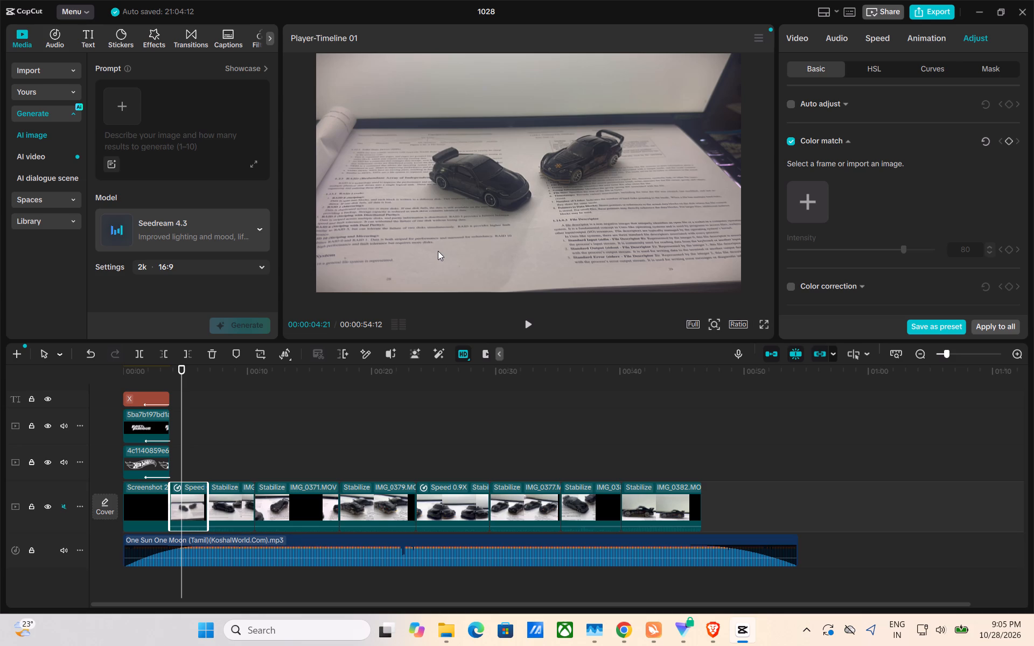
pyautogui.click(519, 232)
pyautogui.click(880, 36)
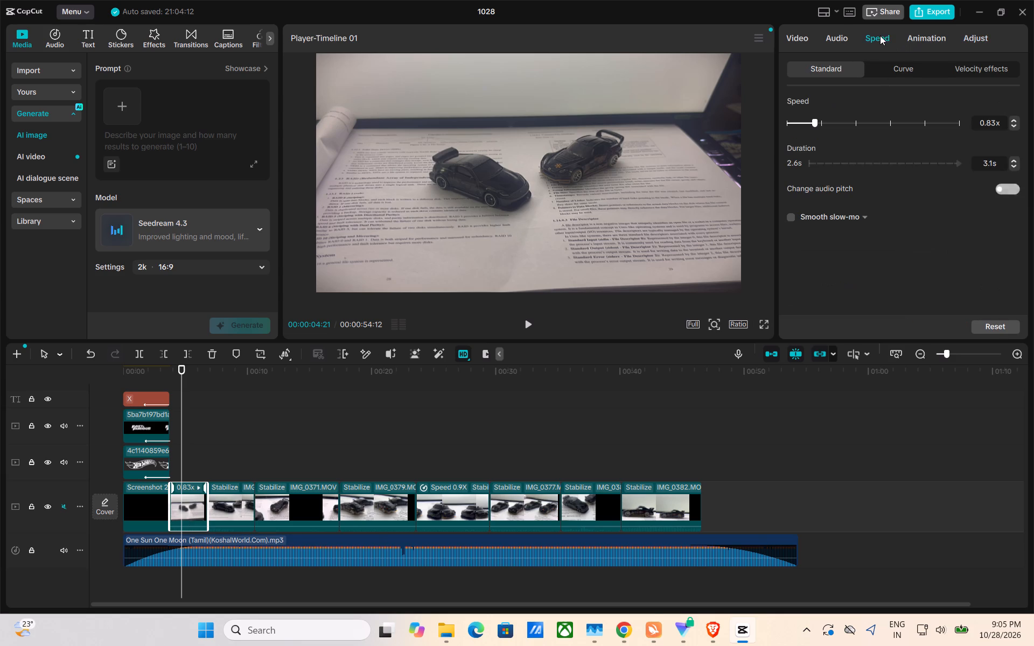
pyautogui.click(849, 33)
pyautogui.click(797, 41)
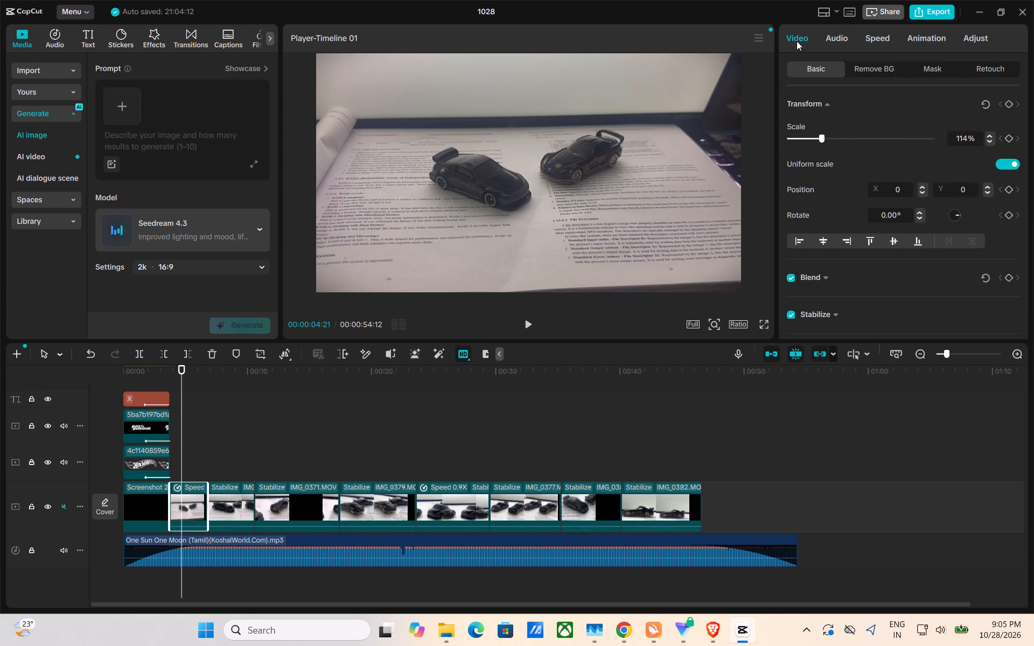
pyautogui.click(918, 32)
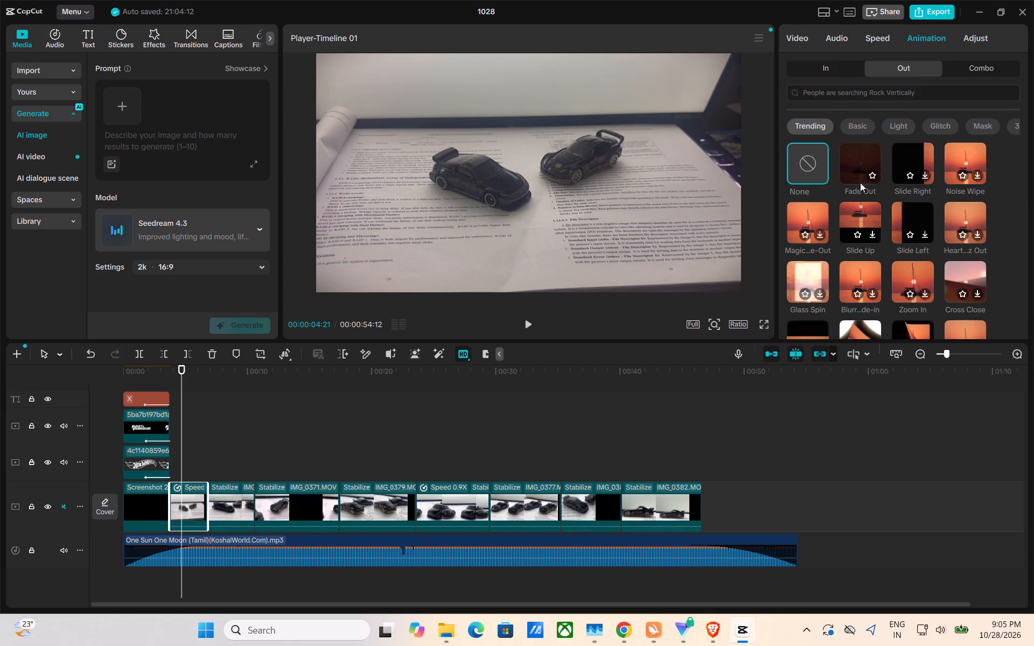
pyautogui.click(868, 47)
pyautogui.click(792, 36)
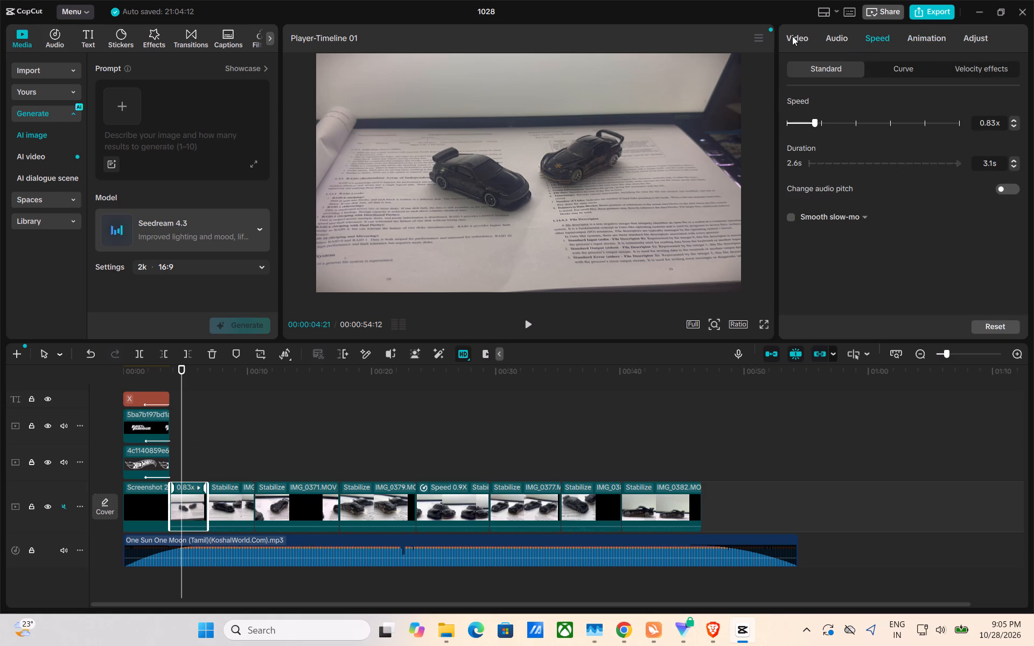
# Try Highlight at -43 on the first car clip and set it to -12.
pyautogui.click(174, 501)
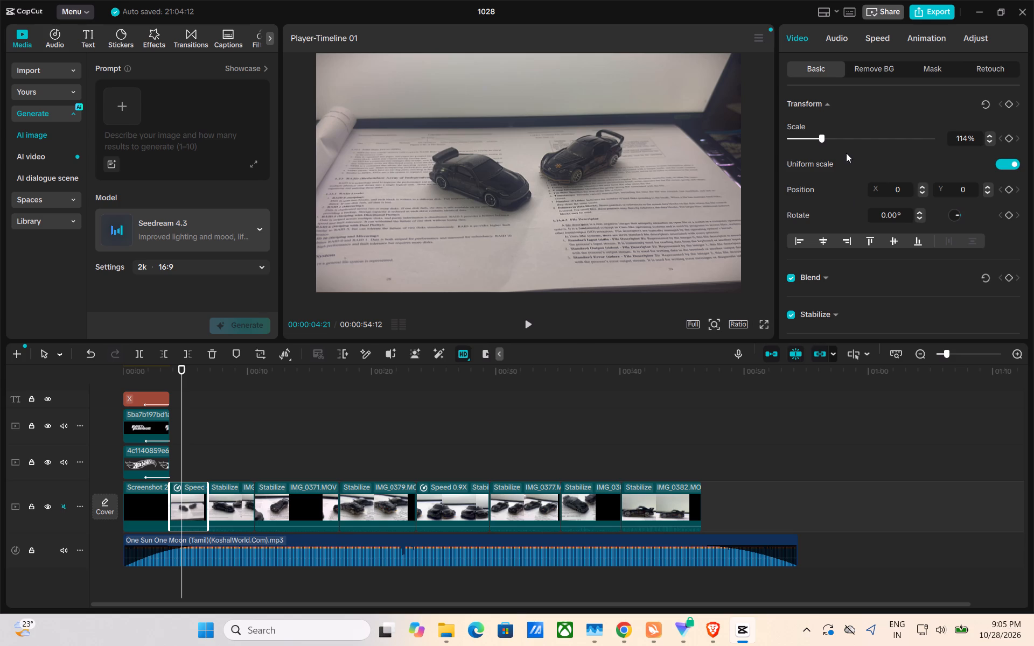
pyautogui.click(947, 39)
pyautogui.click(961, 38)
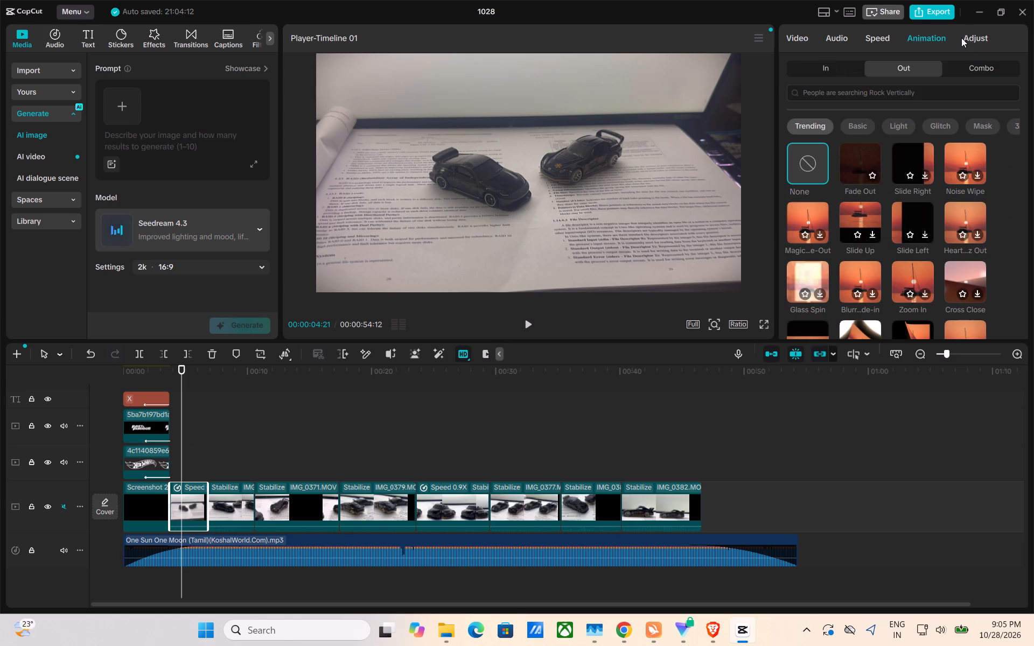
pyautogui.scroll(-4, 844, 184)
pyautogui.scroll(1, 844, 184)
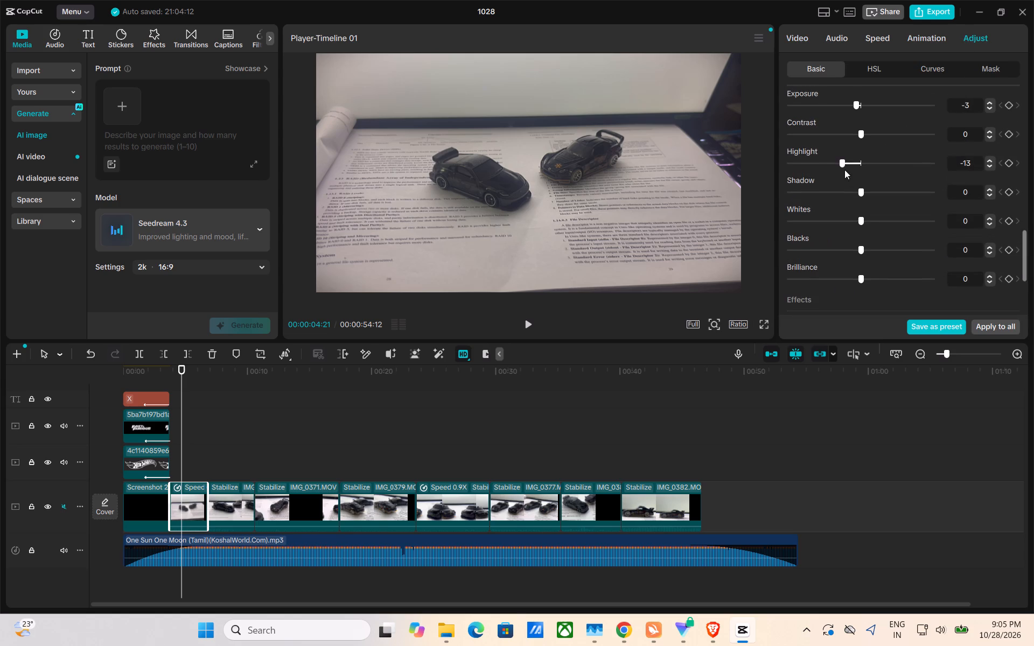
pyautogui.moveTo(842, 161); pyautogui.dragTo(803, 173)
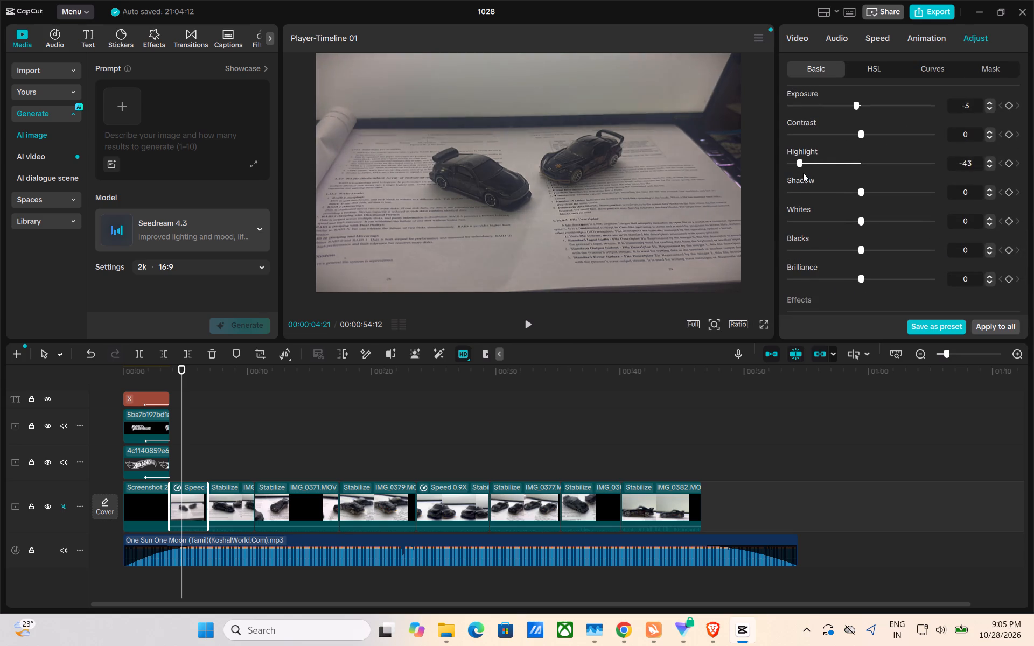
pyautogui.moveTo(803, 173); pyautogui.dragTo(841, 172)
pyautogui.scroll(1, 841, 172)
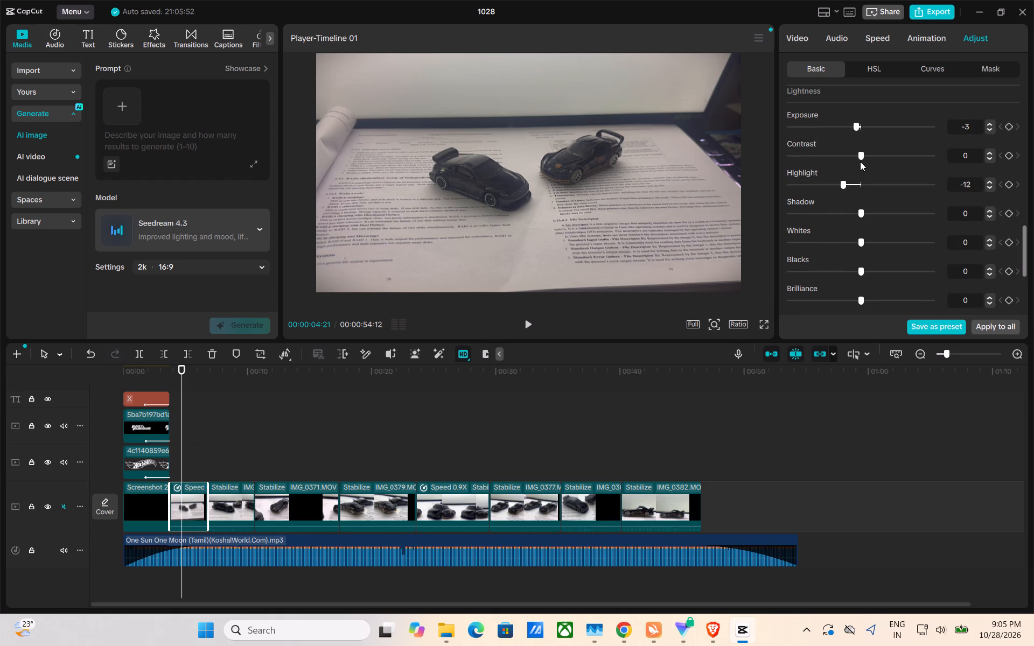
# Try Contrast at -37 and 14 on the first car clip and set it to 15.
pyautogui.moveTo(861, 157); pyautogui.dragTo(807, 167)
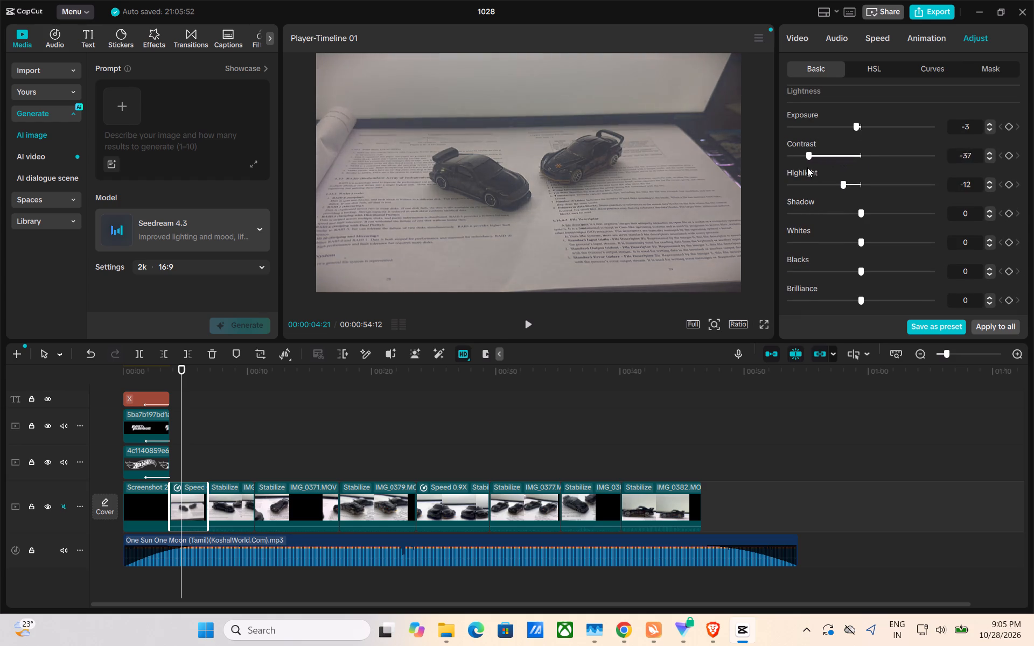
pyautogui.moveTo(807, 167); pyautogui.dragTo(878, 166)
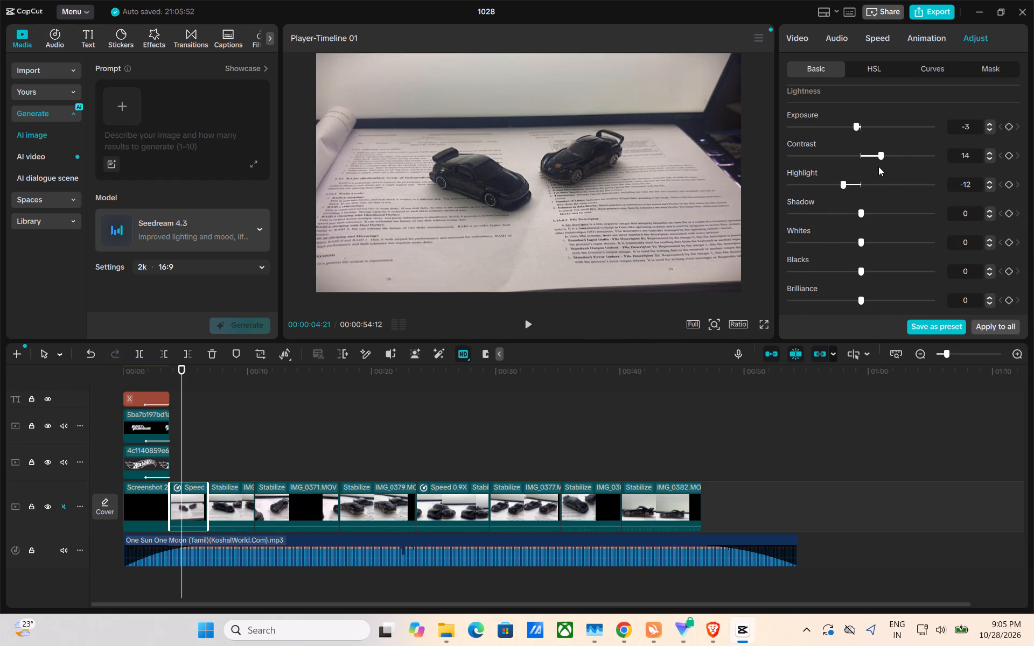
pyautogui.moveTo(878, 166); pyautogui.dragTo(879, 166)
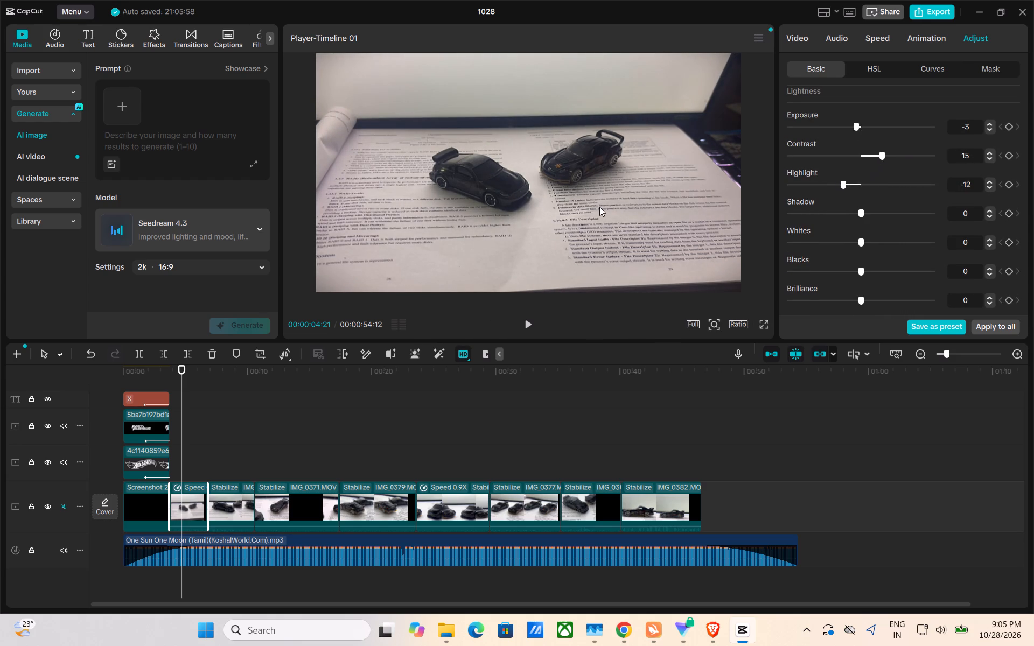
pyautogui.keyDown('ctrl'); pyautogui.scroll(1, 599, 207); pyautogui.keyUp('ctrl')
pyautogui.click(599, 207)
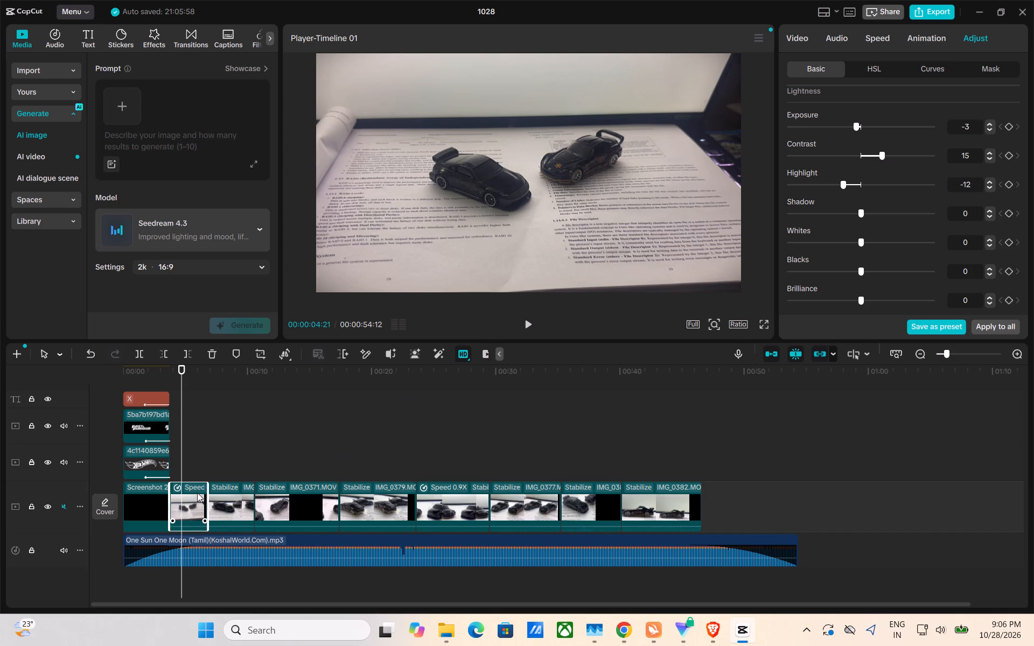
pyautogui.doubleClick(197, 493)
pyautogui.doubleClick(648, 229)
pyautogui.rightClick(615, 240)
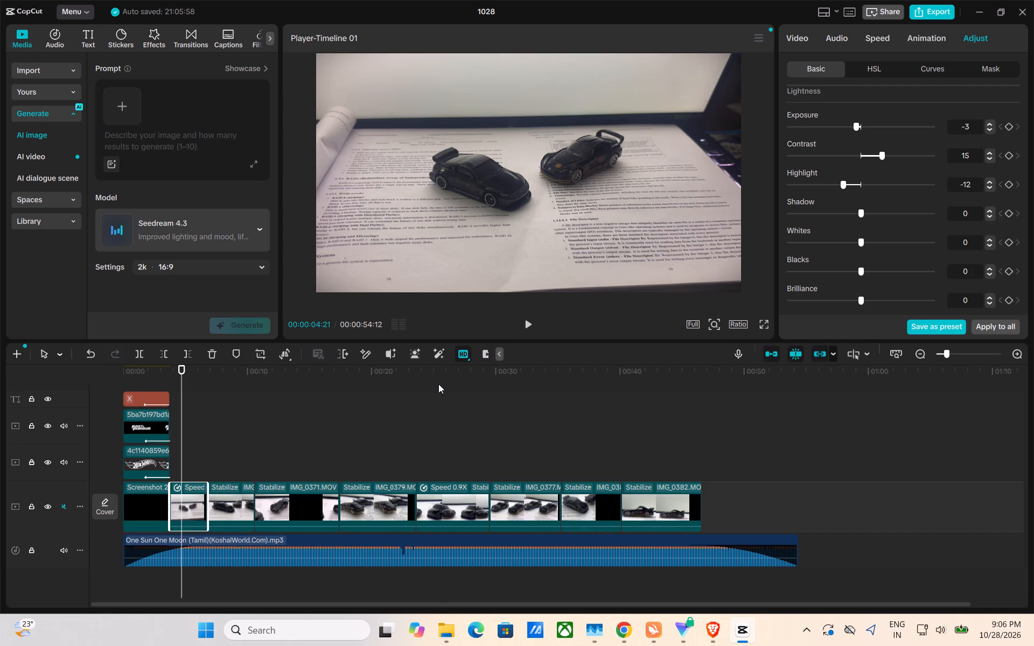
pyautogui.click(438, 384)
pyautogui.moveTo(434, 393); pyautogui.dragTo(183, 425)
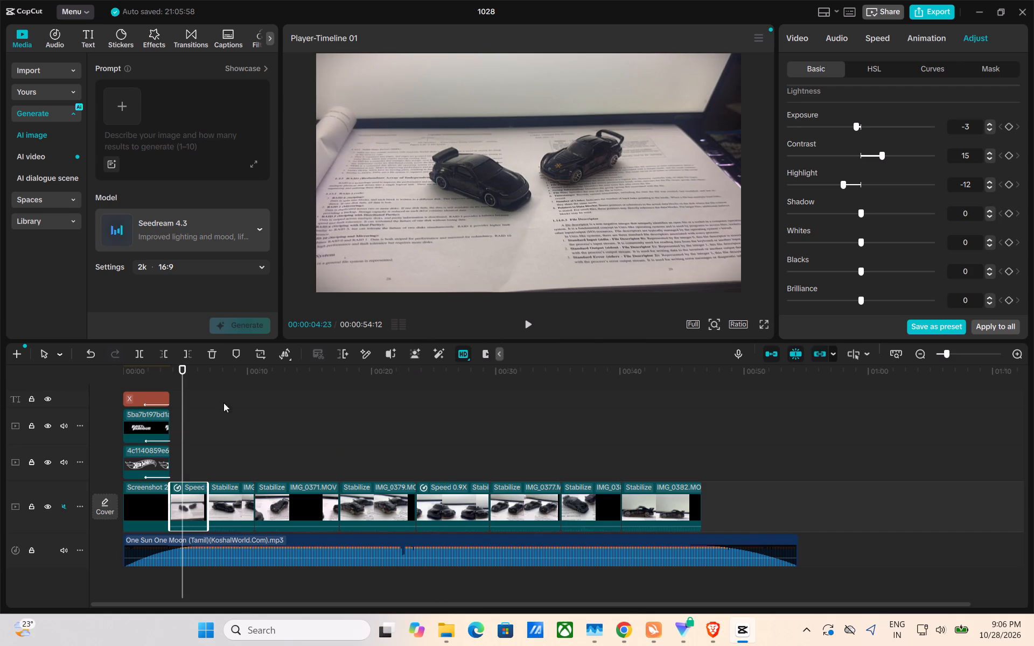
# Show the first car clip's basic video settings and inspect its frame in full screen.
pyautogui.click(800, 41)
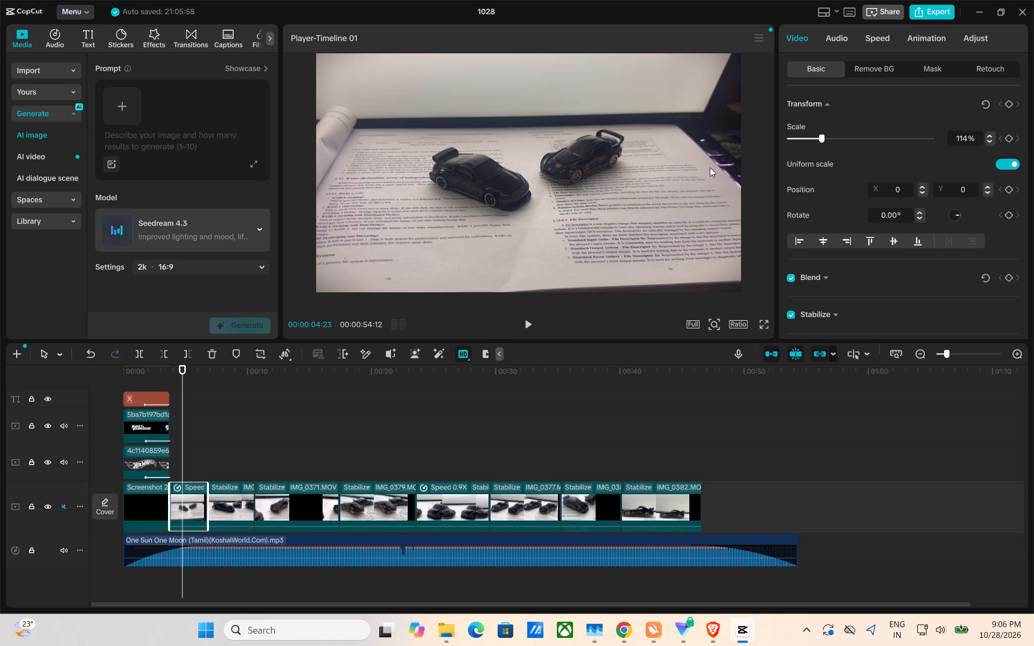
pyautogui.doubleClick(710, 167)
pyautogui.click(761, 321)
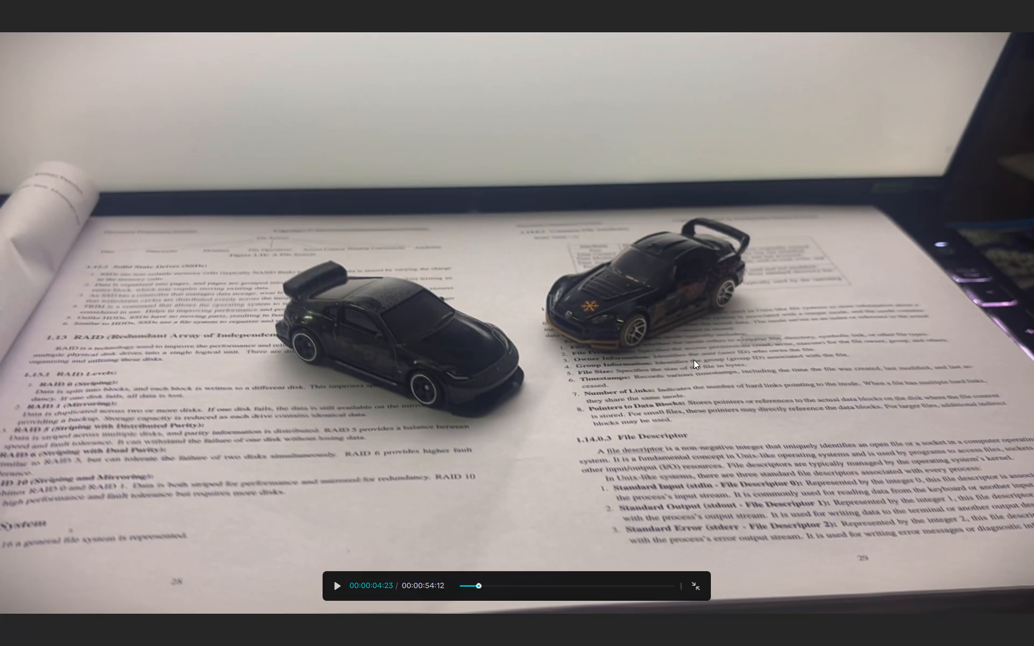
pyautogui.press('Escape')
pyautogui.rightClick(648, 247)
pyautogui.rightClick(648, 247)
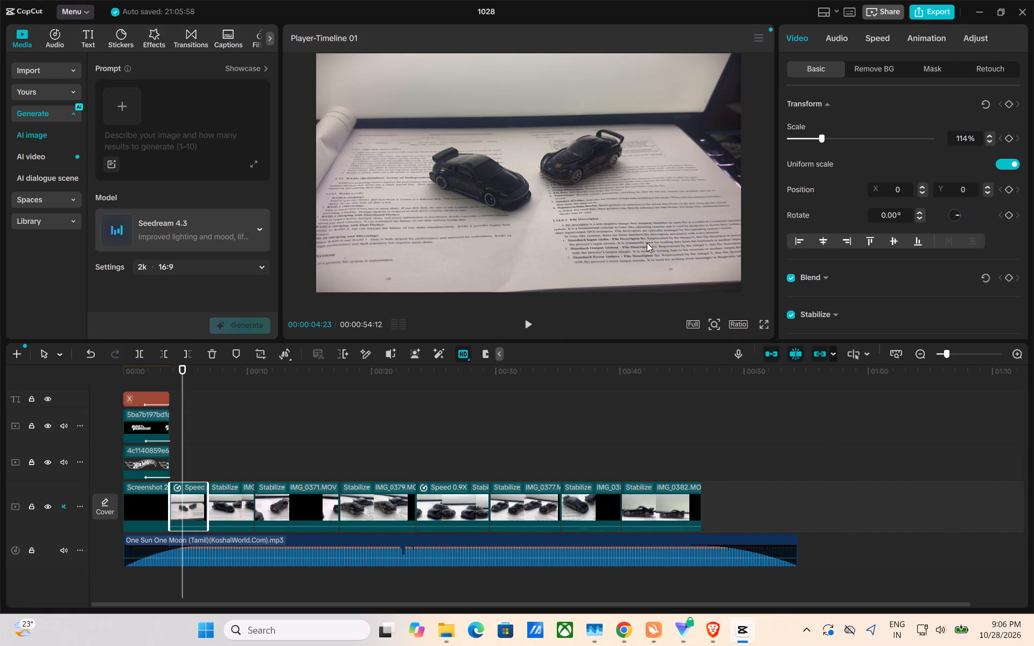
pyautogui.click(650, 248)
pyautogui.tripleClick(192, 495)
pyautogui.rightClick(403, 266)
# Try the 4:3 aspect ratio for the project and set it to 16:9.
pyautogui.click(740, 326)
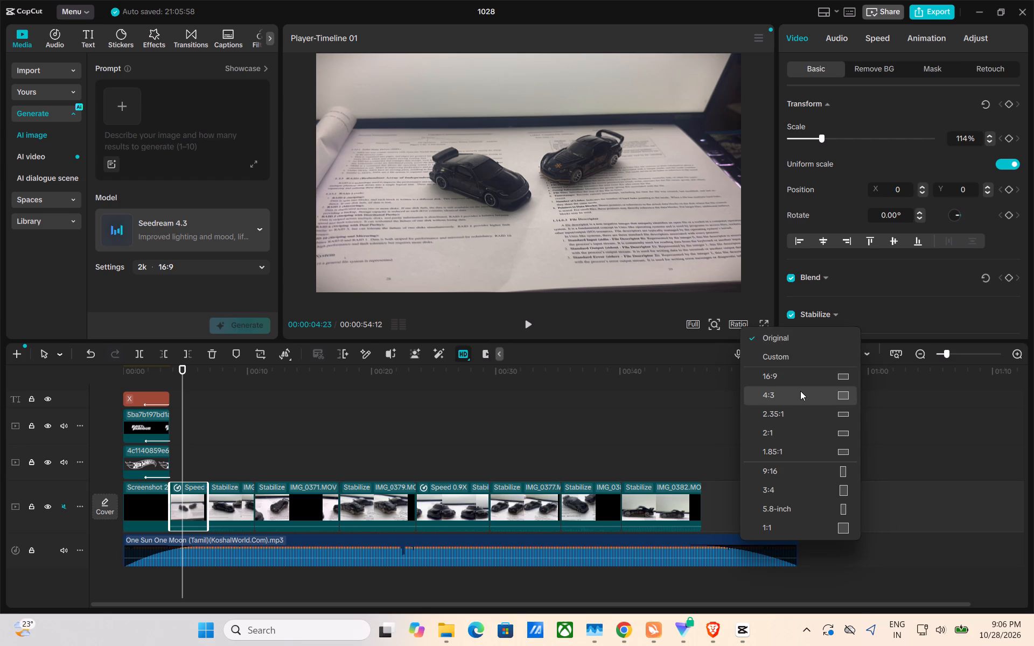
pyautogui.click(826, 399)
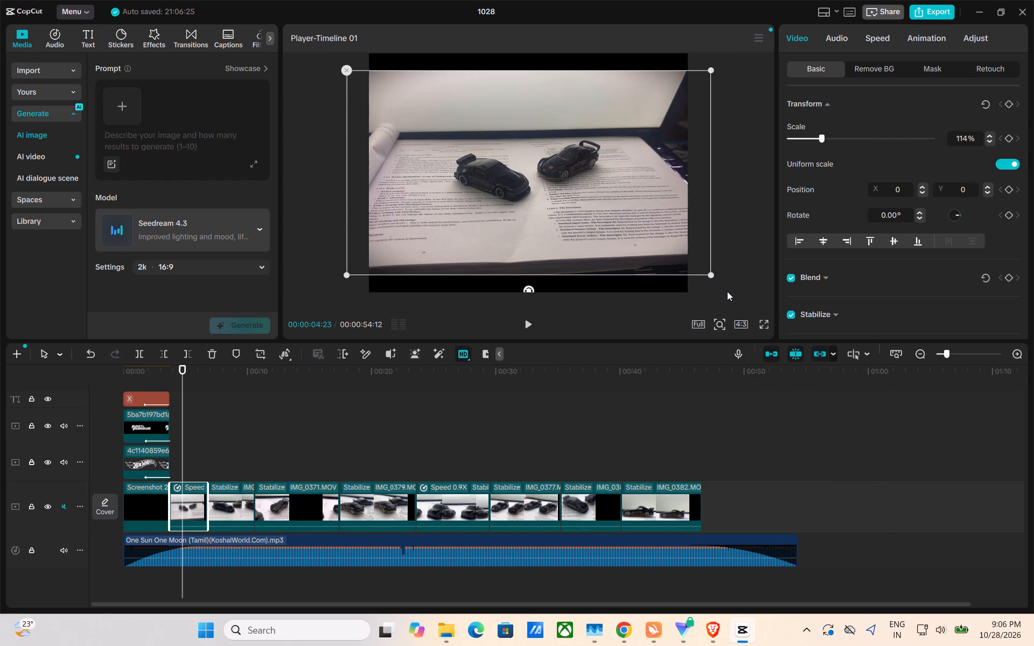
pyautogui.click(735, 321)
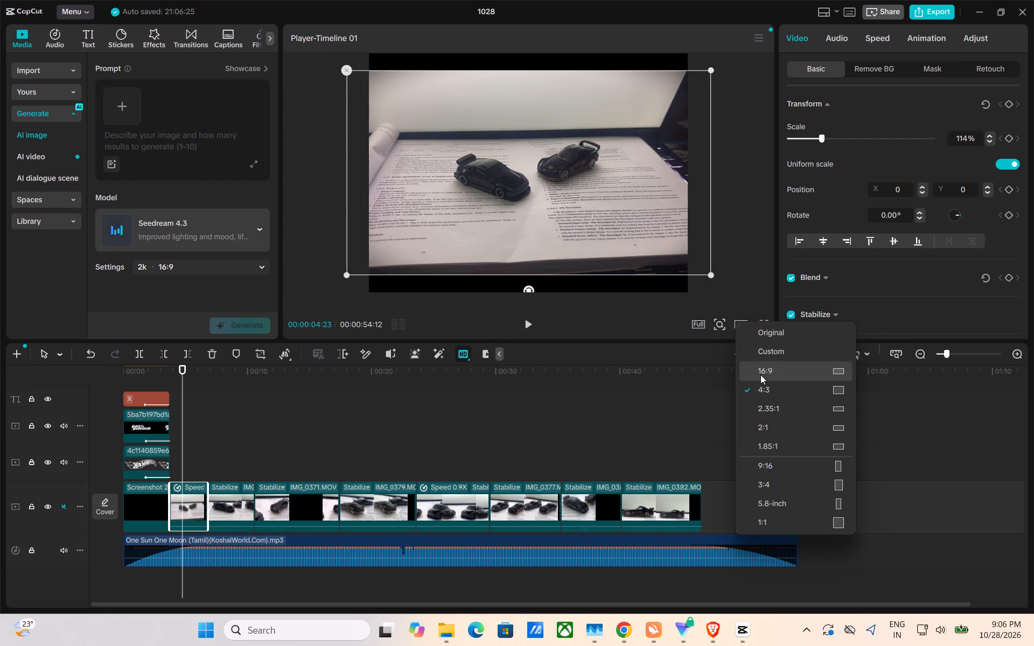
pyautogui.click(760, 375)
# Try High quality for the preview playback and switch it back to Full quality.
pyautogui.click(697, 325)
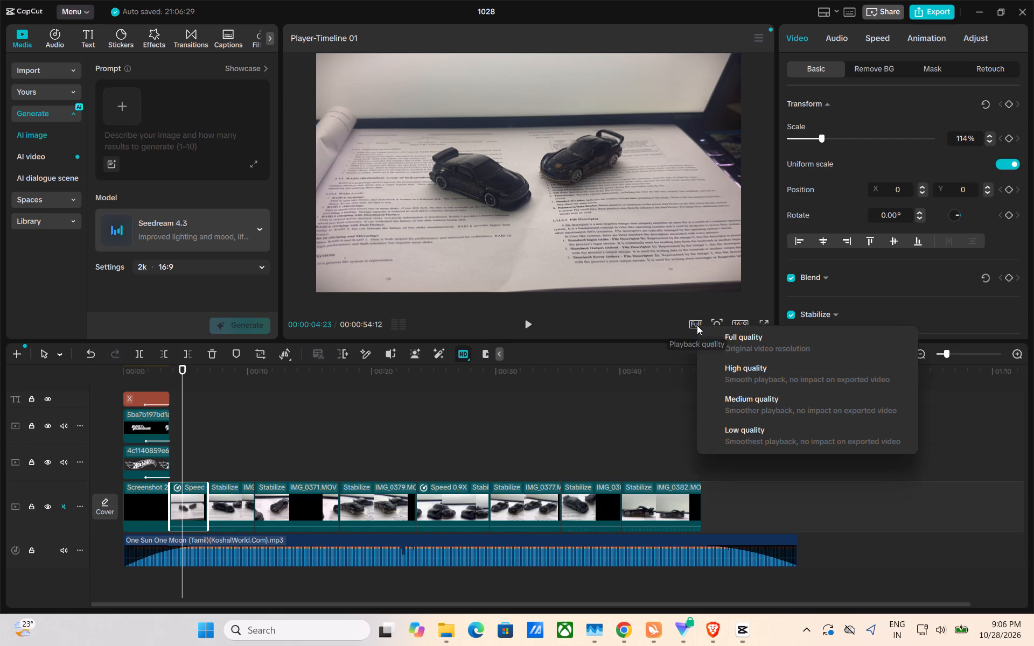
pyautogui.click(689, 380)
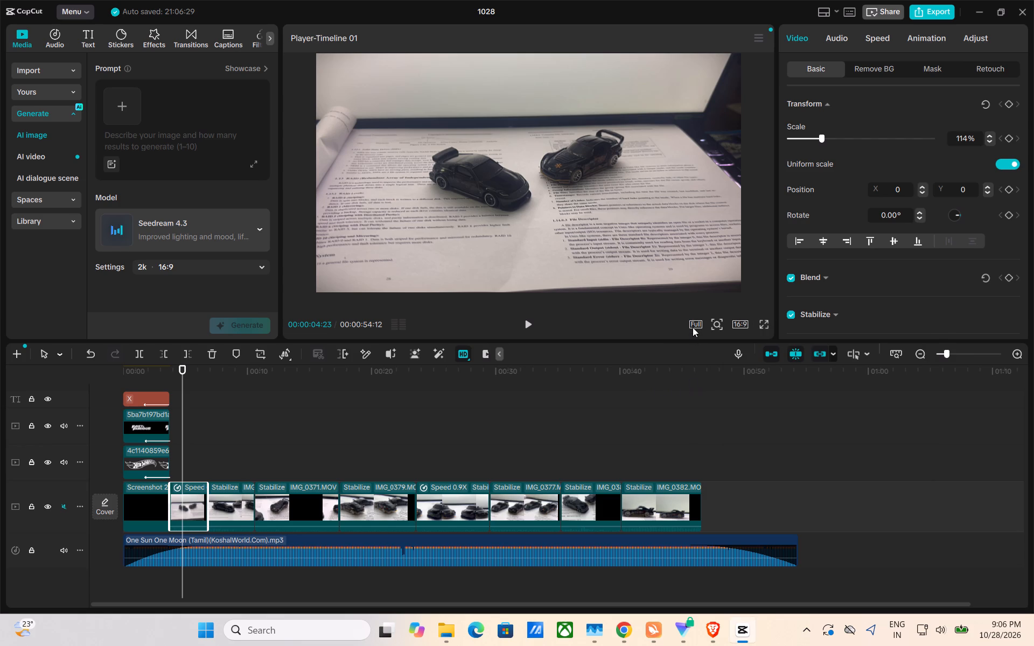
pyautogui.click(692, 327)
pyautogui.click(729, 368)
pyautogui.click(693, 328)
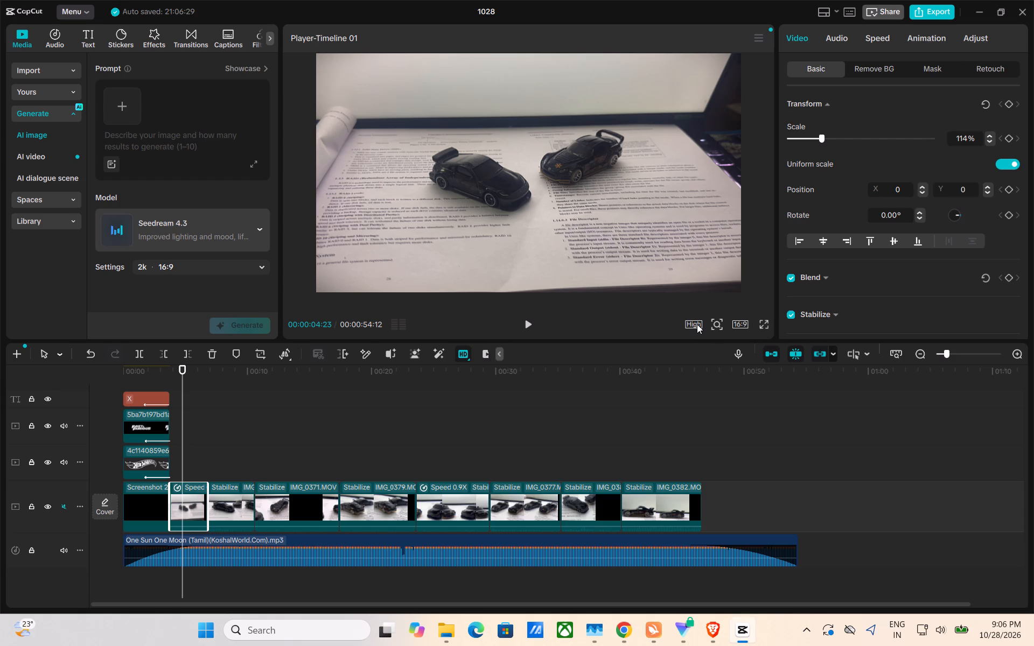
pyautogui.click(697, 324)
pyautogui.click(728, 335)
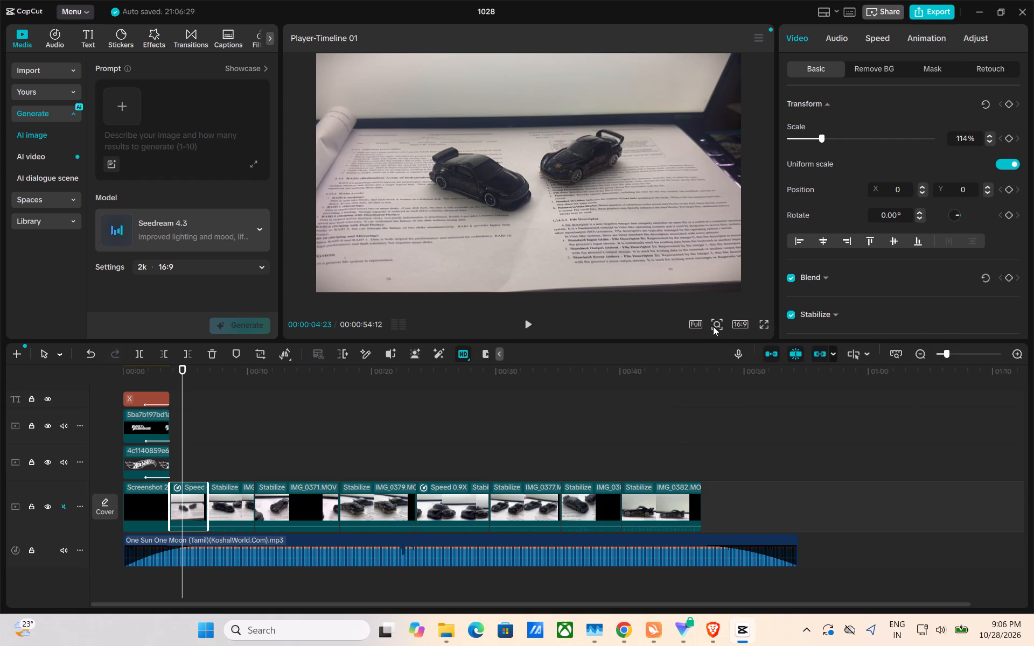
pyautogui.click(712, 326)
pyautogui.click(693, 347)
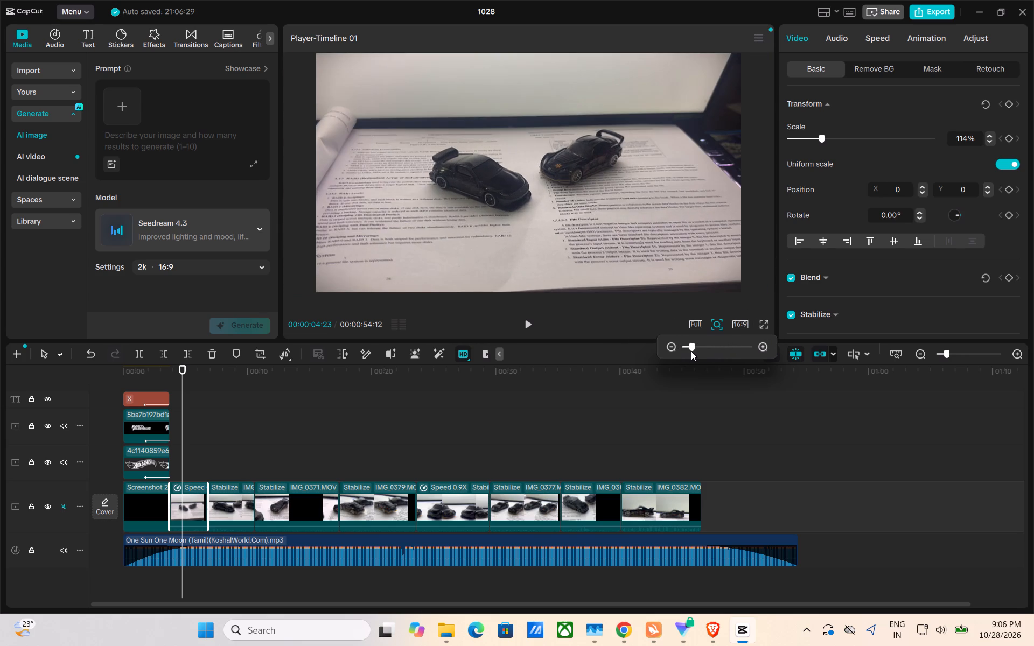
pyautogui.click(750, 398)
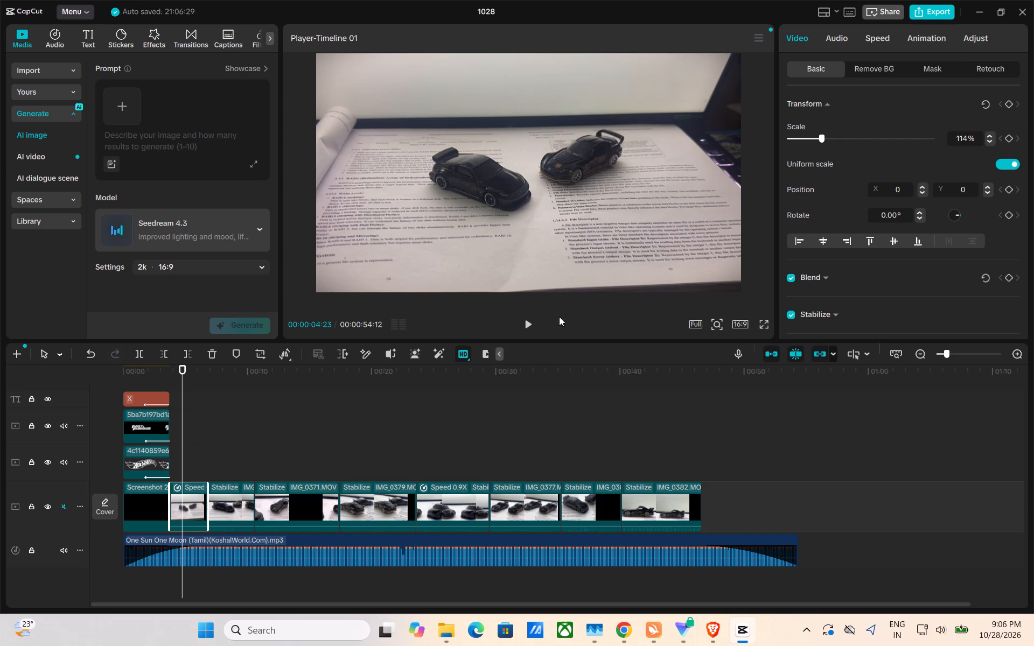
# Play the first car clip and scrub through the later car clips to compare their look, ending back at the first clip's start.
pyautogui.click(525, 322)
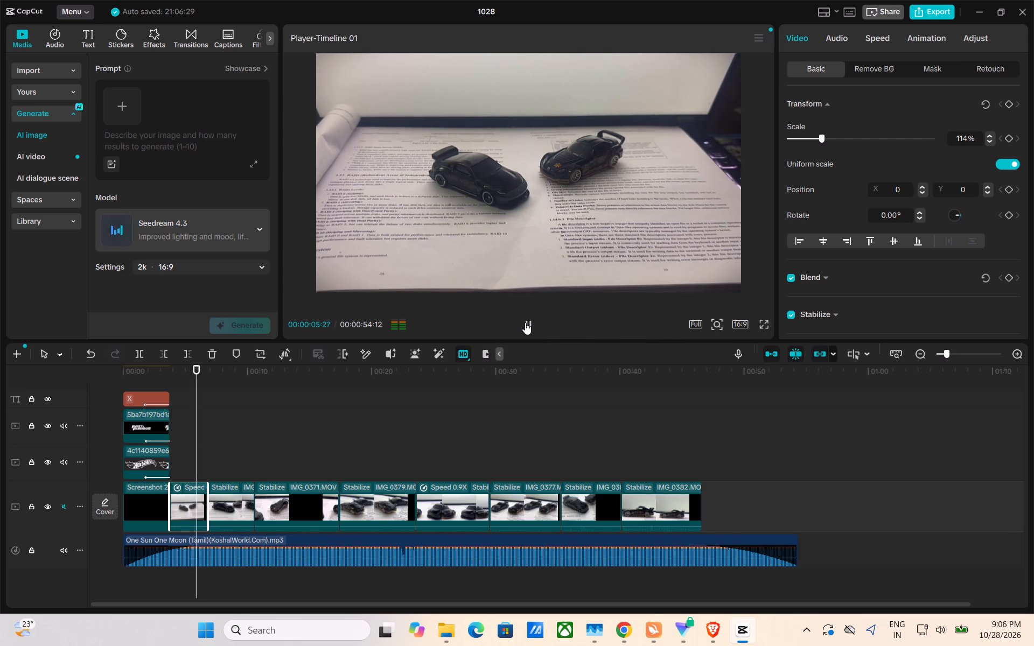
pyautogui.click(525, 322)
pyautogui.click(208, 419)
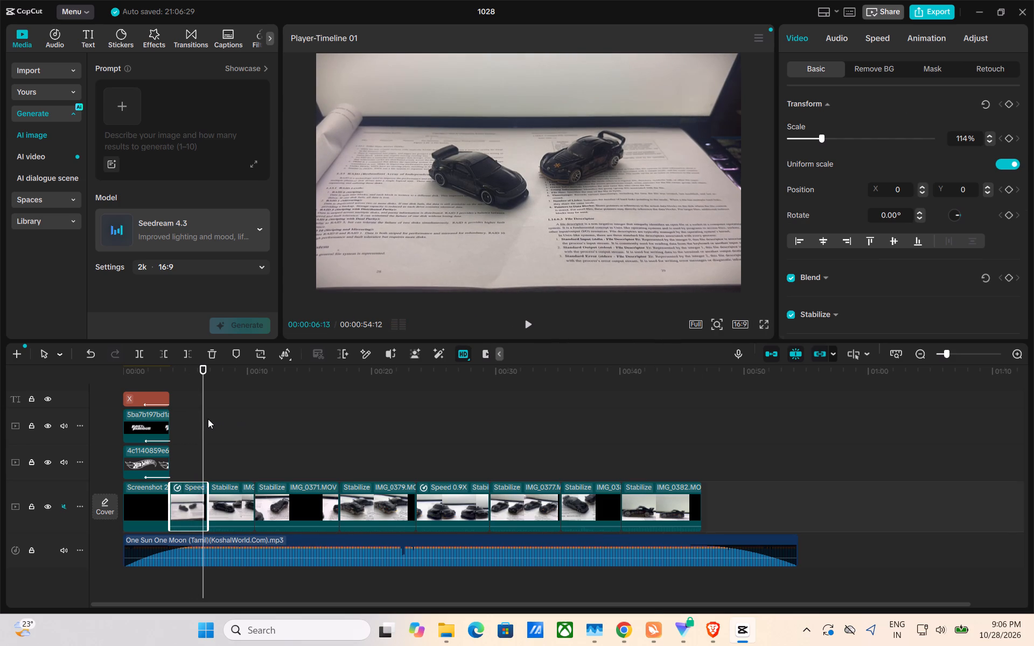
pyautogui.moveTo(208, 419); pyautogui.dragTo(198, 429)
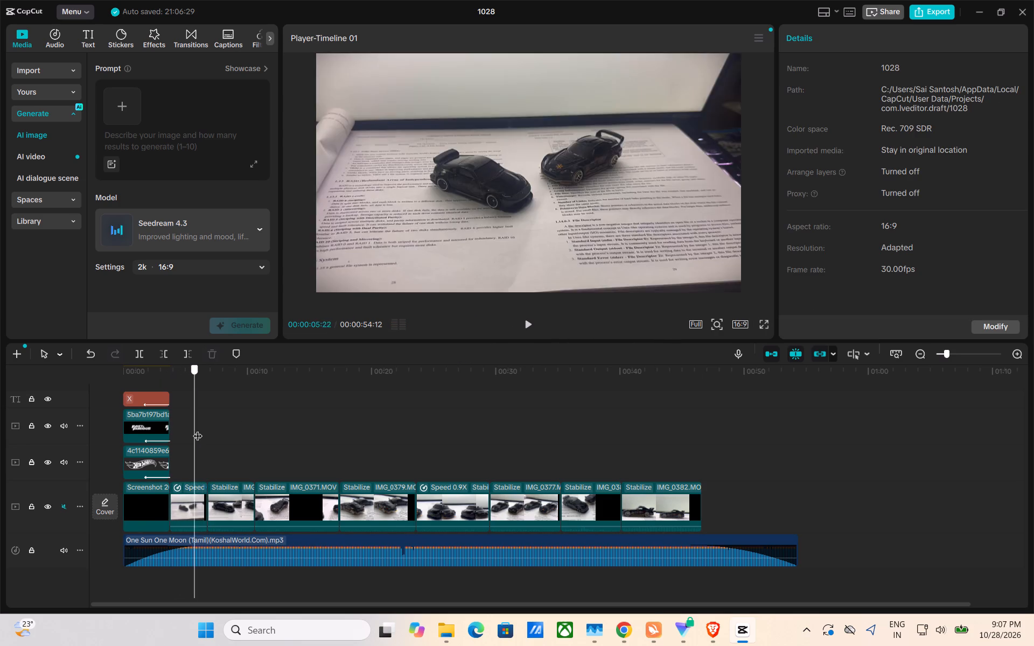
pyautogui.moveTo(198, 429); pyautogui.dragTo(390, 425)
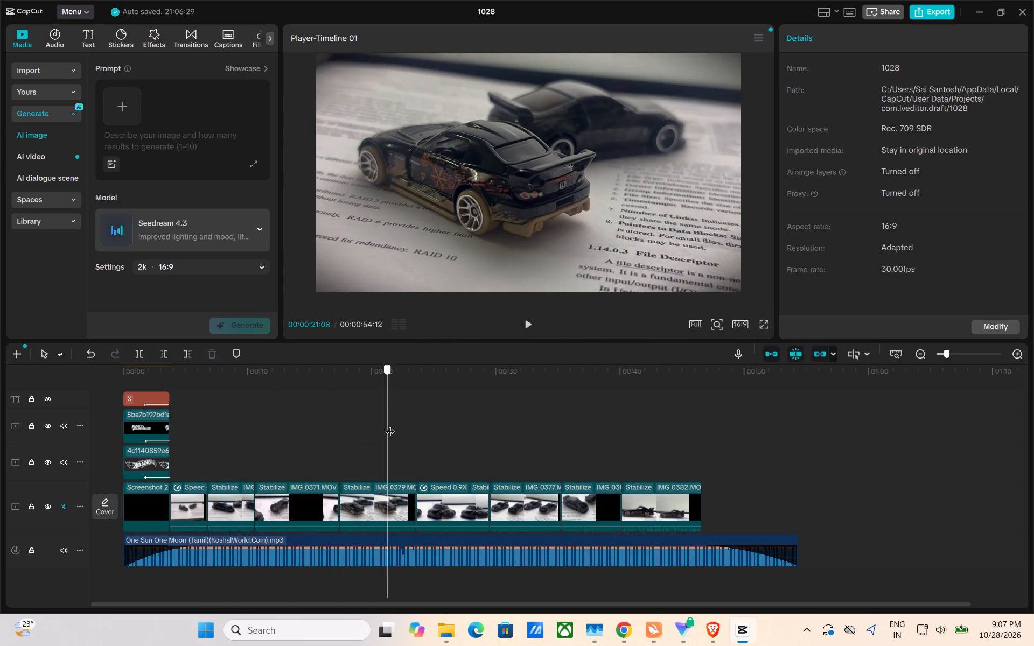
pyautogui.moveTo(390, 425); pyautogui.dragTo(536, 346)
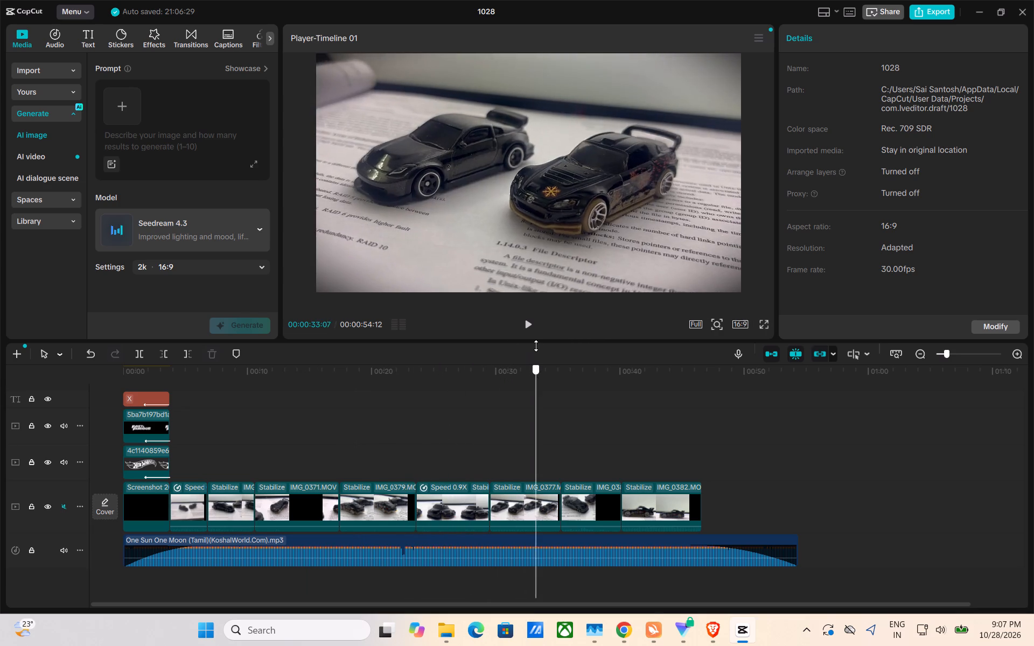
pyautogui.moveTo(536, 346); pyautogui.dragTo(185, 376)
pyautogui.click(193, 500)
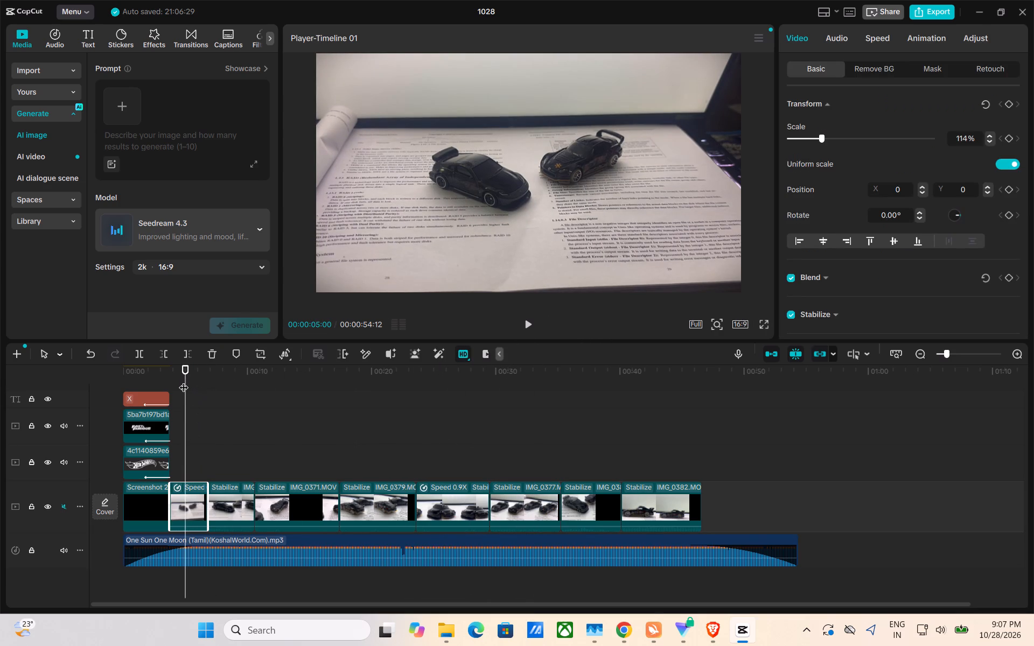
pyautogui.moveTo(184, 381); pyautogui.dragTo(171, 381)
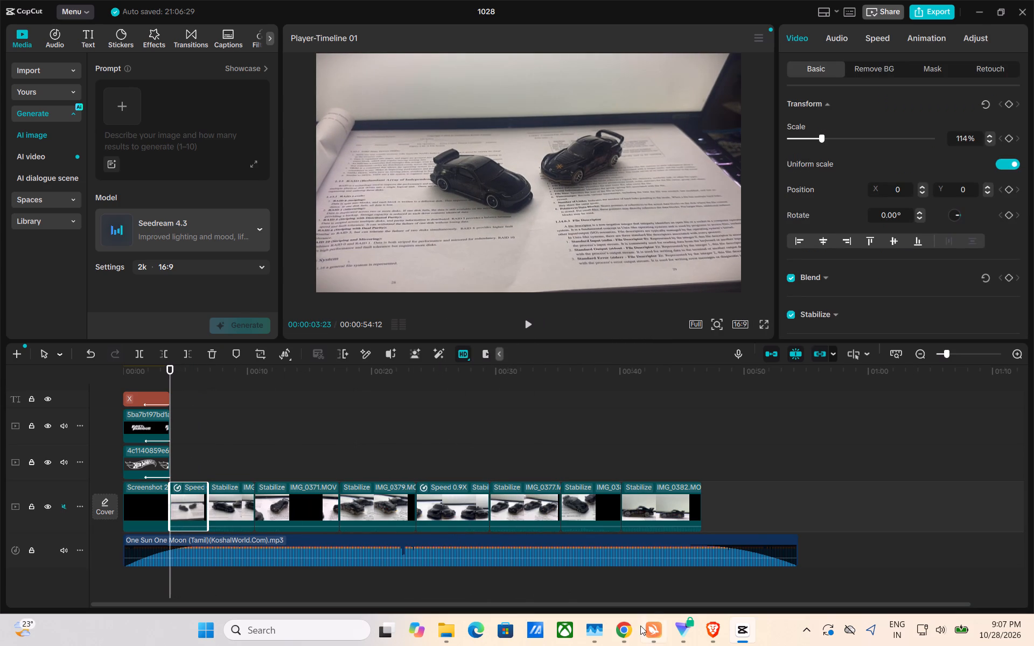
# Switch to Chrome and search Google Images for "netflix red bar" in a new tab.
pyautogui.click(627, 629)
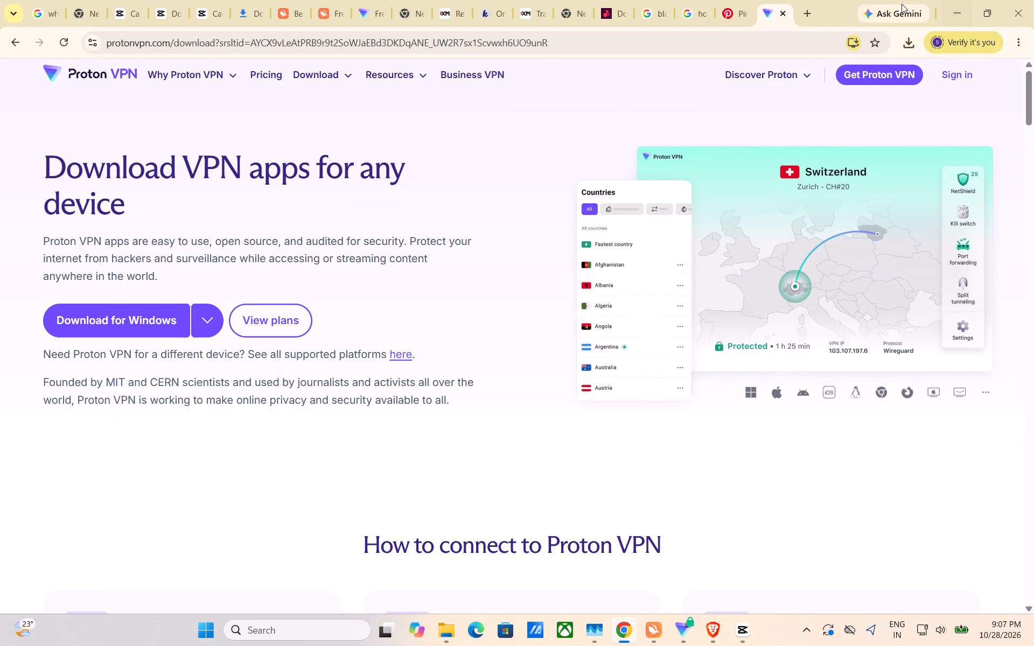
pyautogui.click(813, 12)
pyautogui.write('netflix red bar')
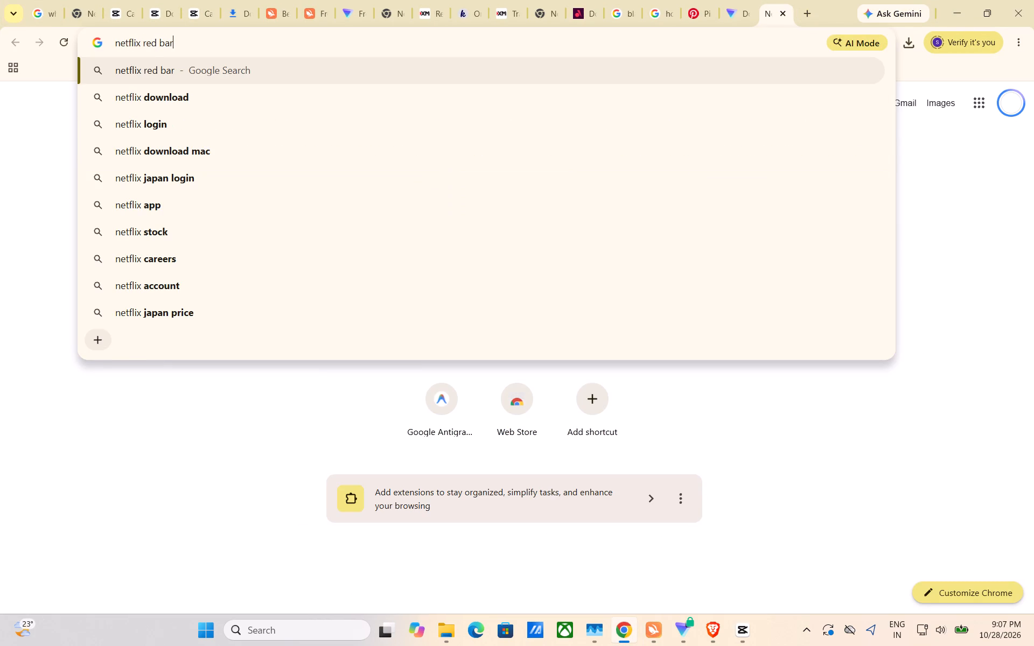
pyautogui.press('space')
pyautogui.press('Return')
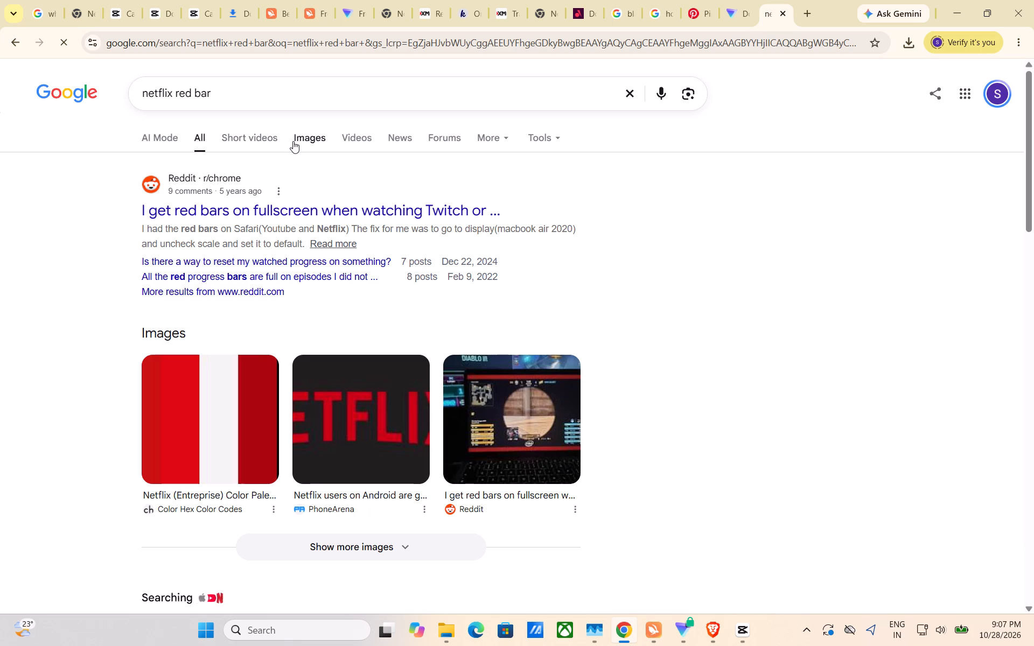
pyautogui.click(293, 141)
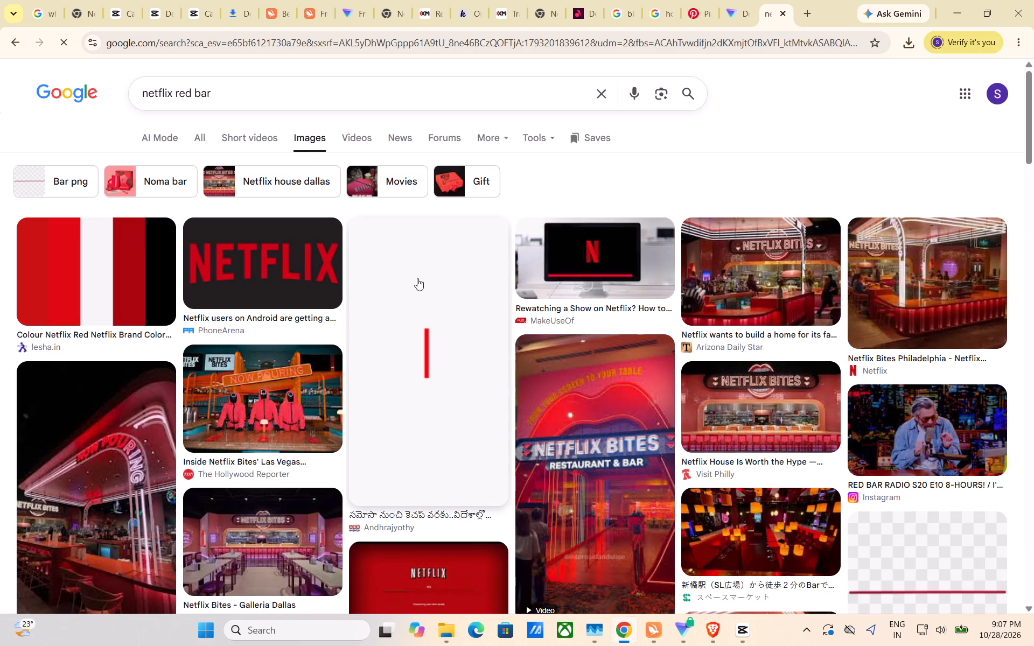
# Open the image result from Andhrajyothy showing a single vertical red bar on a plain background.
pyautogui.click(450, 325)
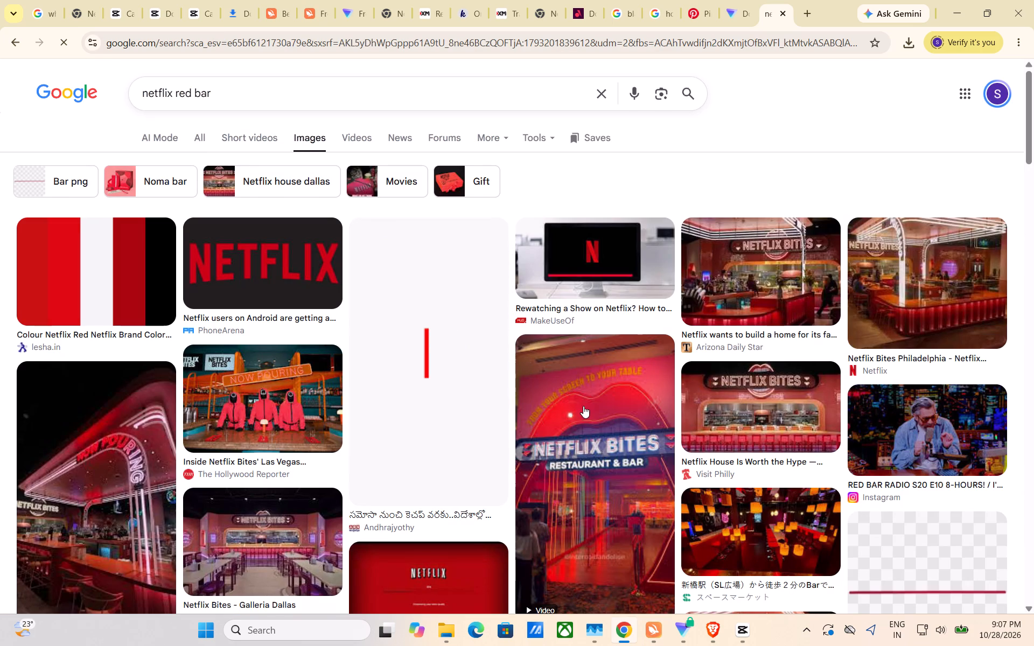
pyautogui.scroll(-6, 583, 406)
pyautogui.scroll(5, 583, 406)
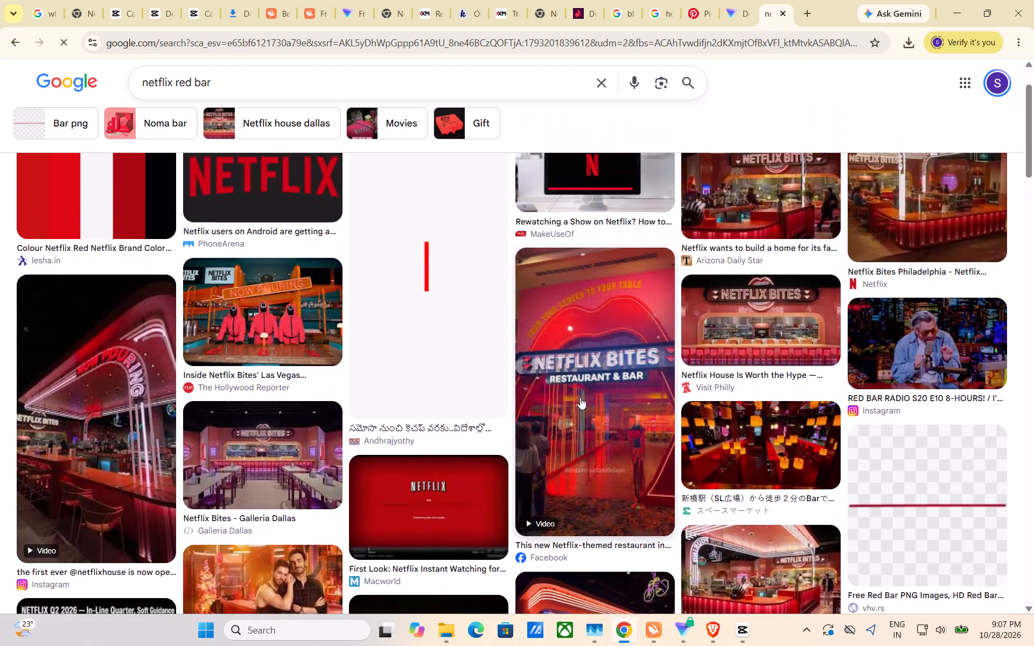
pyautogui.doubleClick(469, 345)
pyautogui.doubleClick(469, 345)
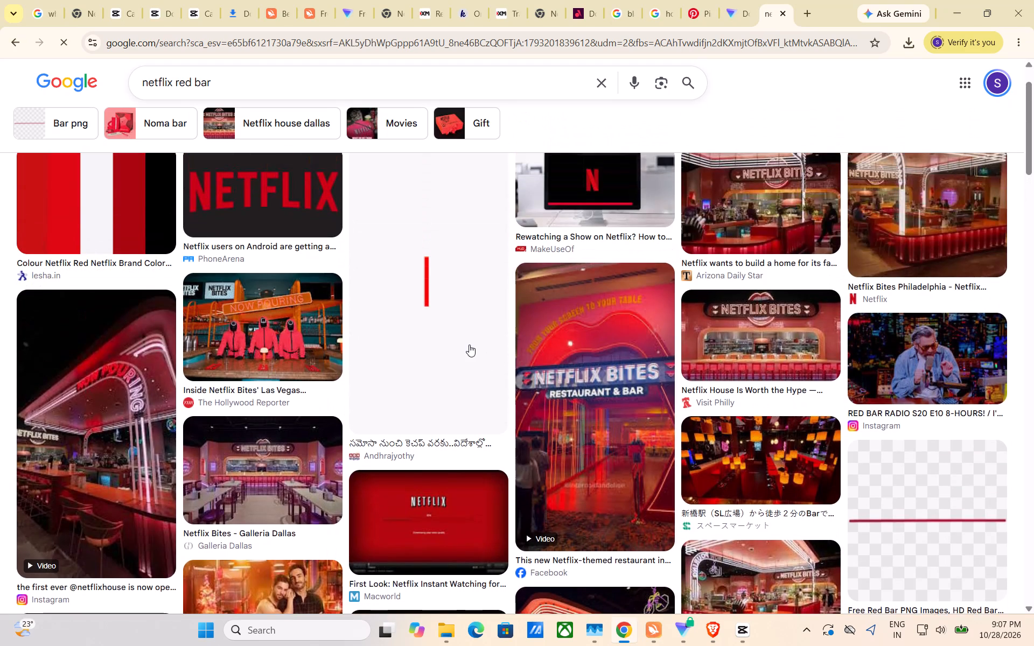
pyautogui.tripleClick(432, 324)
pyautogui.click(432, 324)
pyautogui.scroll(-3, 551, 383)
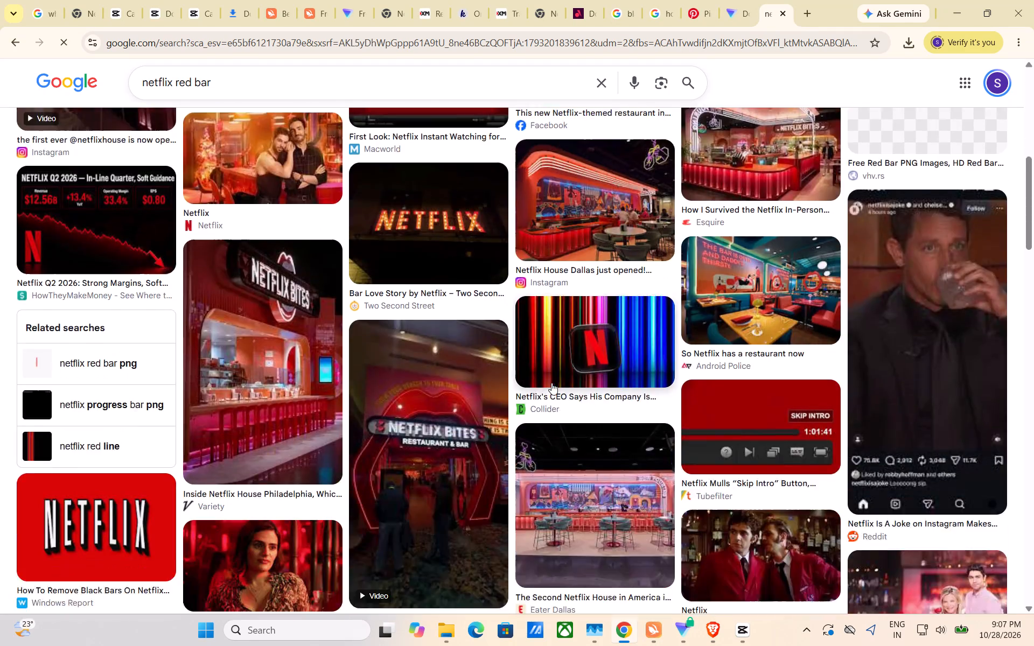
pyautogui.scroll(-6, 551, 383)
pyautogui.scroll(3, 551, 383)
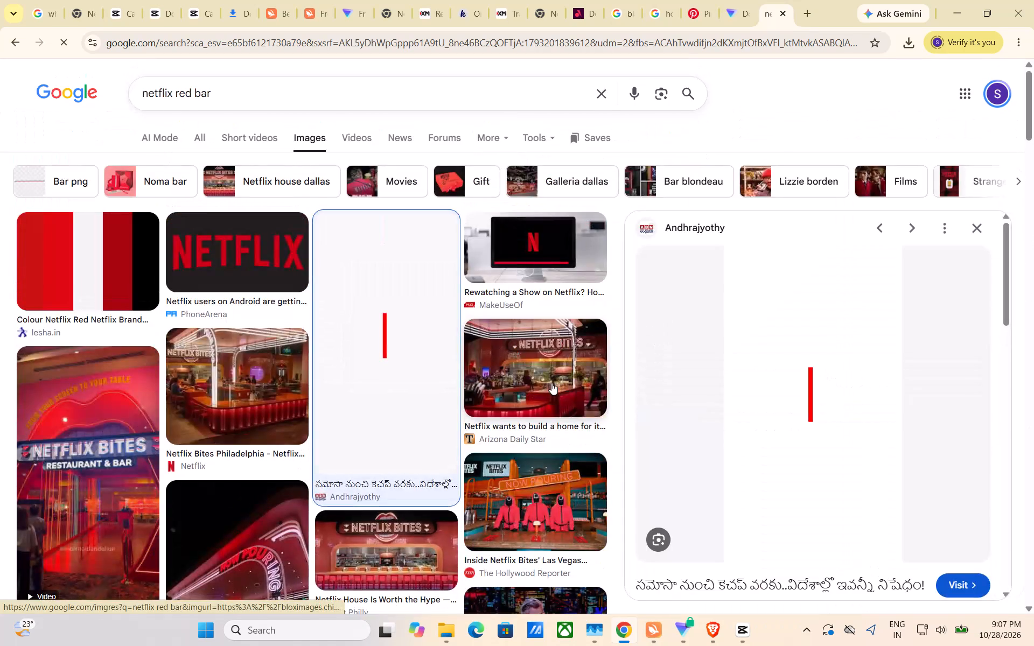
# Capture a rectangular screenshot of the enlarged vertical red bar with a narrow margin around it.
pyautogui.scroll(-1, 846, 359)
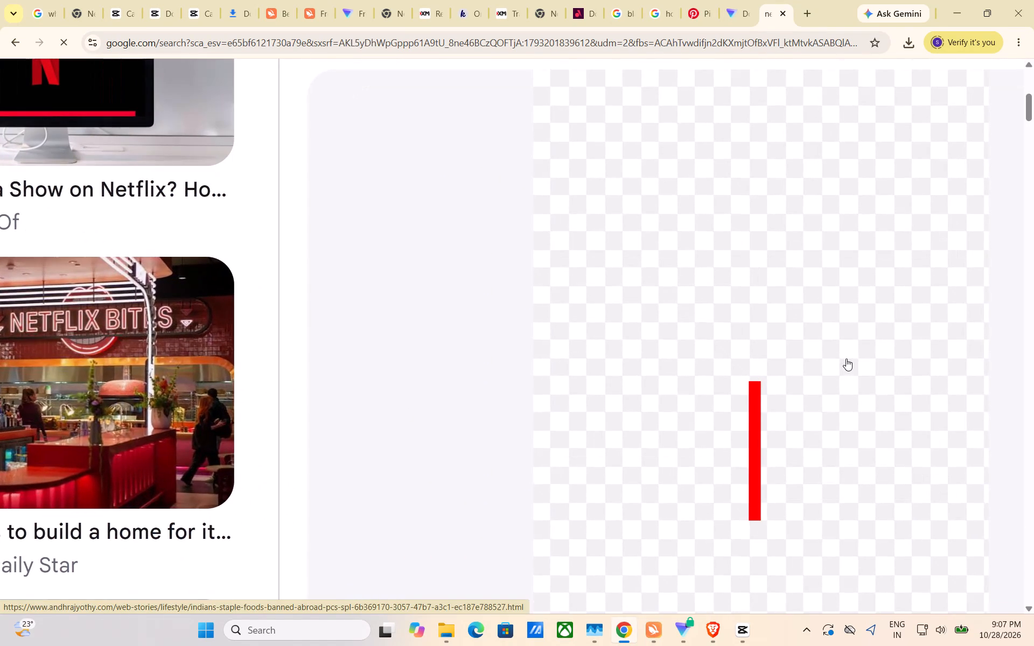
pyautogui.scroll(-1, 846, 359)
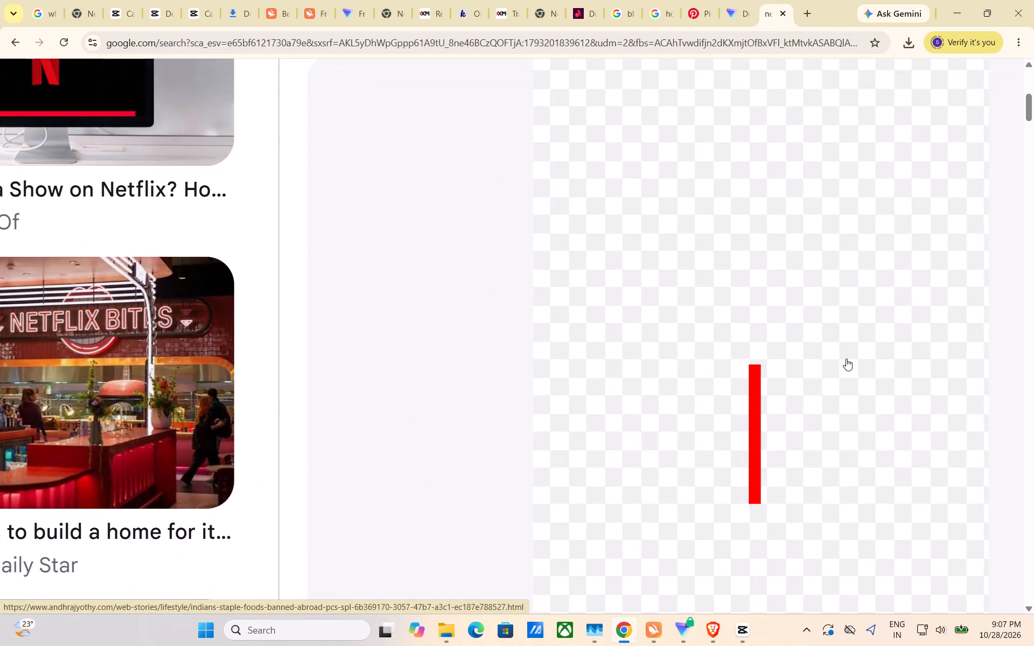
pyautogui.press('Pause')
pyautogui.press('Print')
pyautogui.moveTo(692, 311); pyautogui.dragTo(820, 533)
pyautogui.click(474, 167)
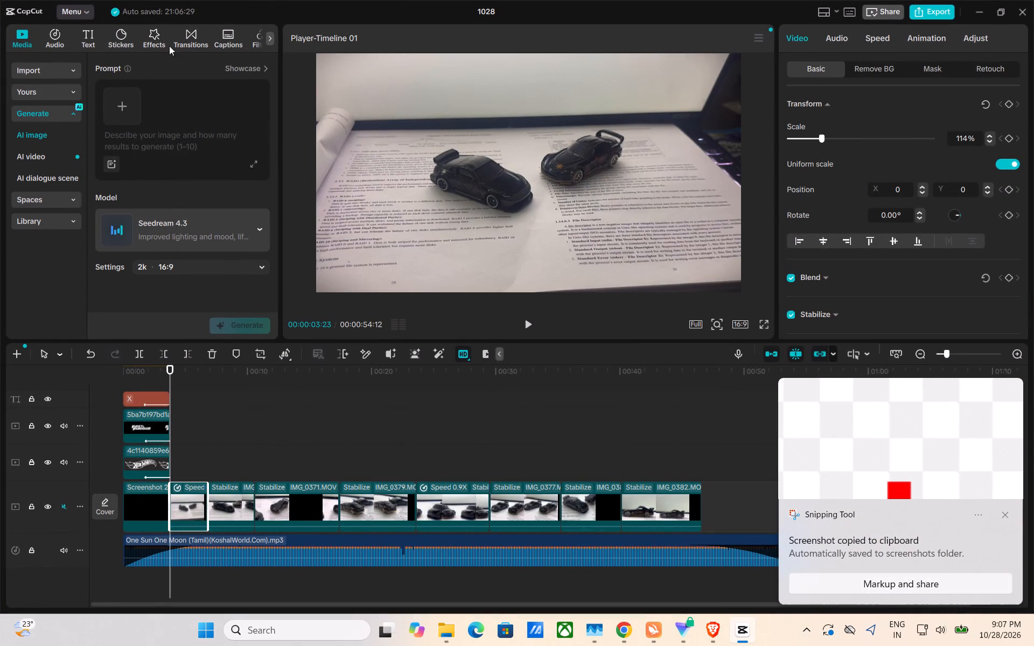
pyautogui.click(55, 78)
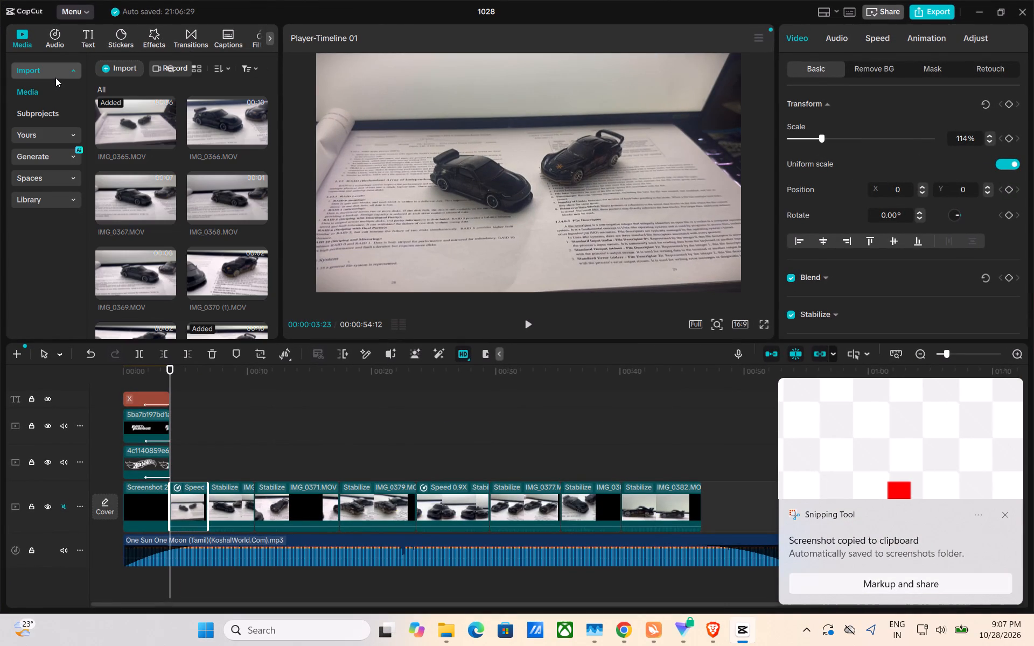
pyautogui.moveTo(816, 416); pyautogui.dragTo(146, 4)
pyautogui.moveTo(146, 4); pyautogui.dragTo(129, 66)
pyautogui.click(129, 66)
pyautogui.click(132, 88)
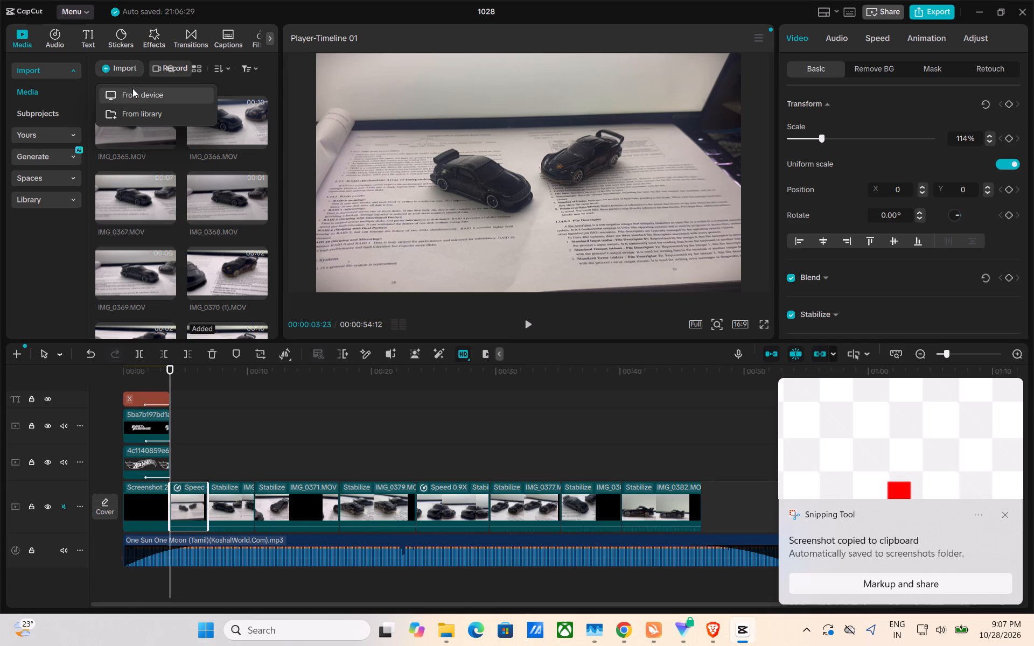
pyautogui.scroll(1, 172, 173)
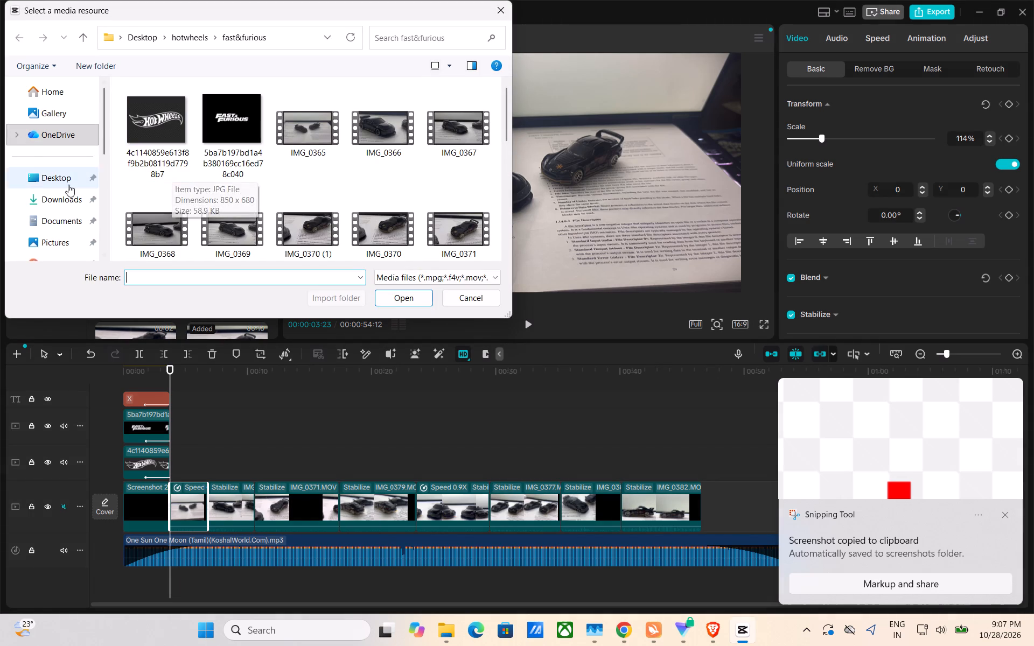
pyautogui.doubleClick(49, 235)
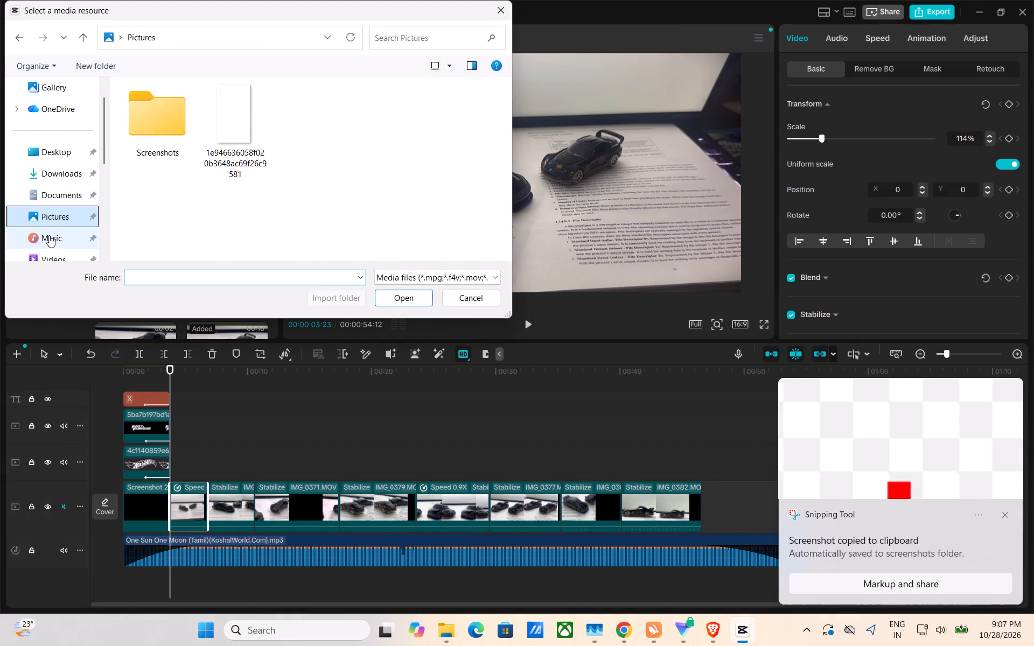
pyautogui.doubleClick(148, 120)
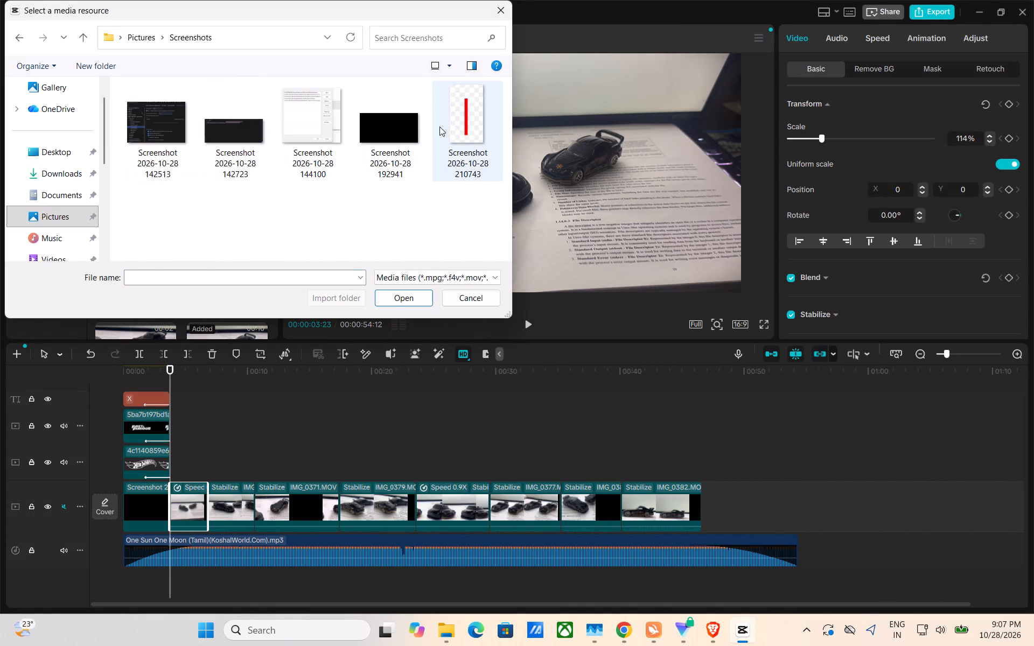
pyautogui.click(450, 125)
pyautogui.click(416, 298)
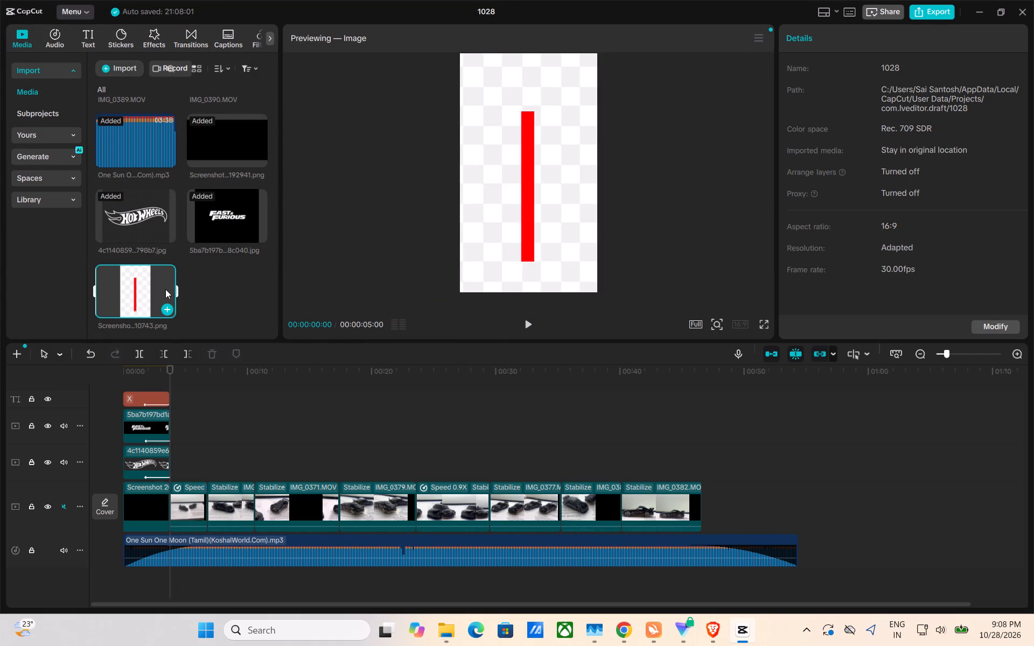
# Place the red bar image above the first car clip at 00:00:03:23 and extend it to the last car clip's end.
pyautogui.click(165, 289)
pyautogui.moveTo(165, 289); pyautogui.dragTo(167, 464)
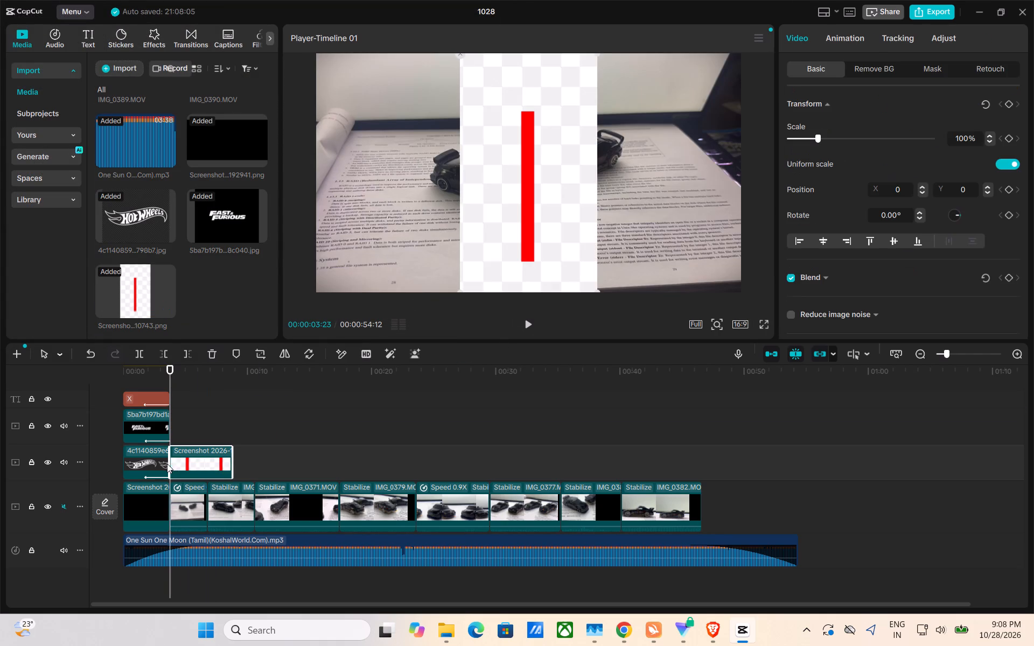
pyautogui.moveTo(232, 462); pyautogui.dragTo(696, 489)
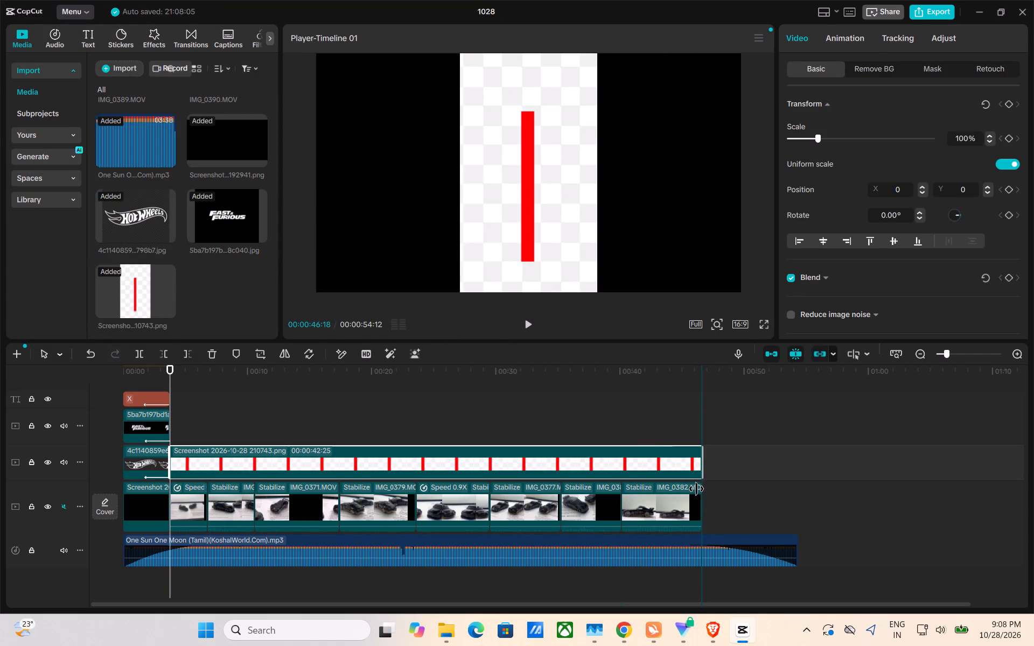
pyautogui.moveTo(696, 489); pyautogui.dragTo(697, 489)
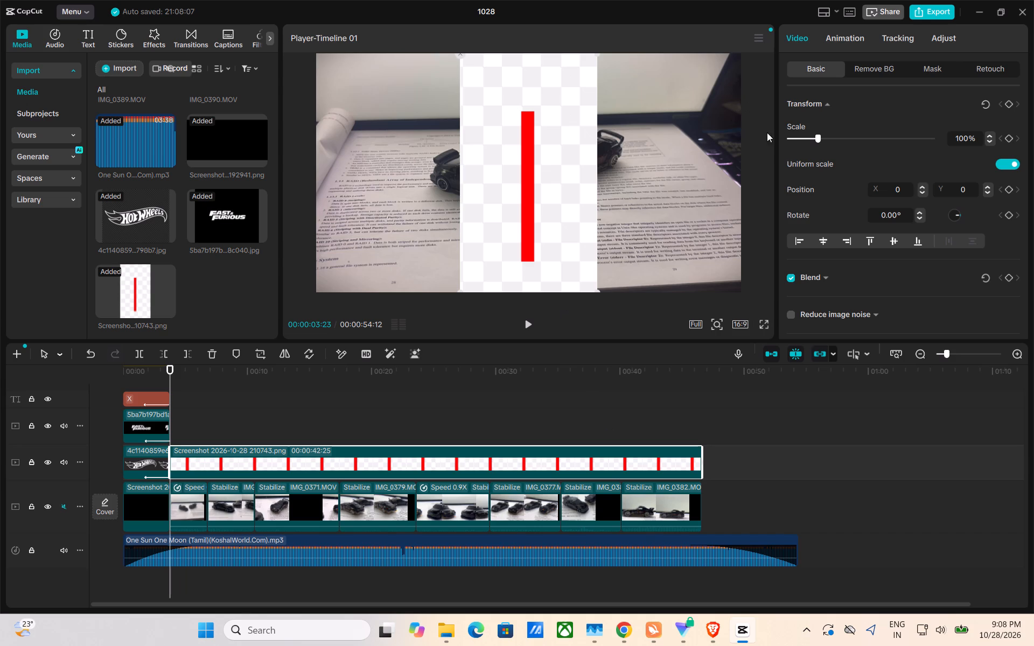
# Remove the red bar image's checkered background with Auto removal.
pyautogui.doubleClick(410, 447)
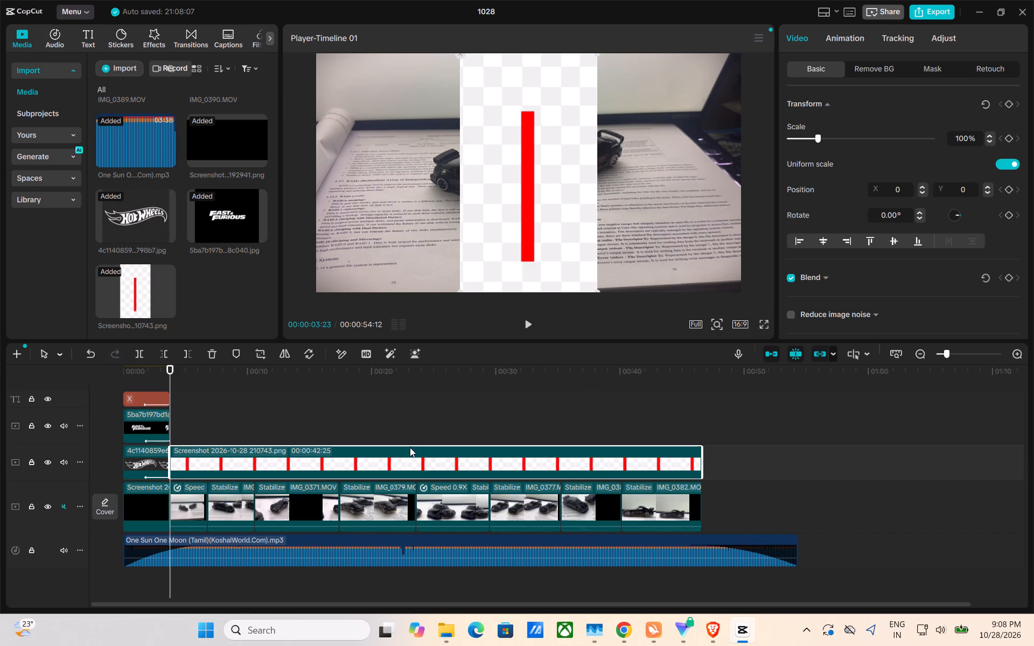
pyautogui.click(410, 447)
pyautogui.click(861, 64)
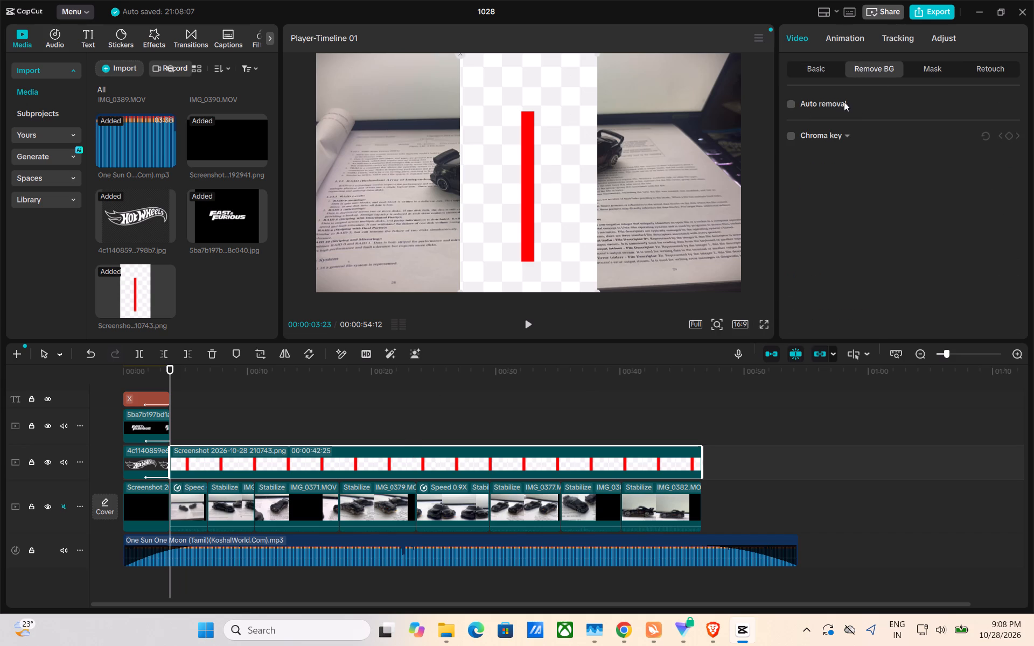
pyautogui.click(791, 104)
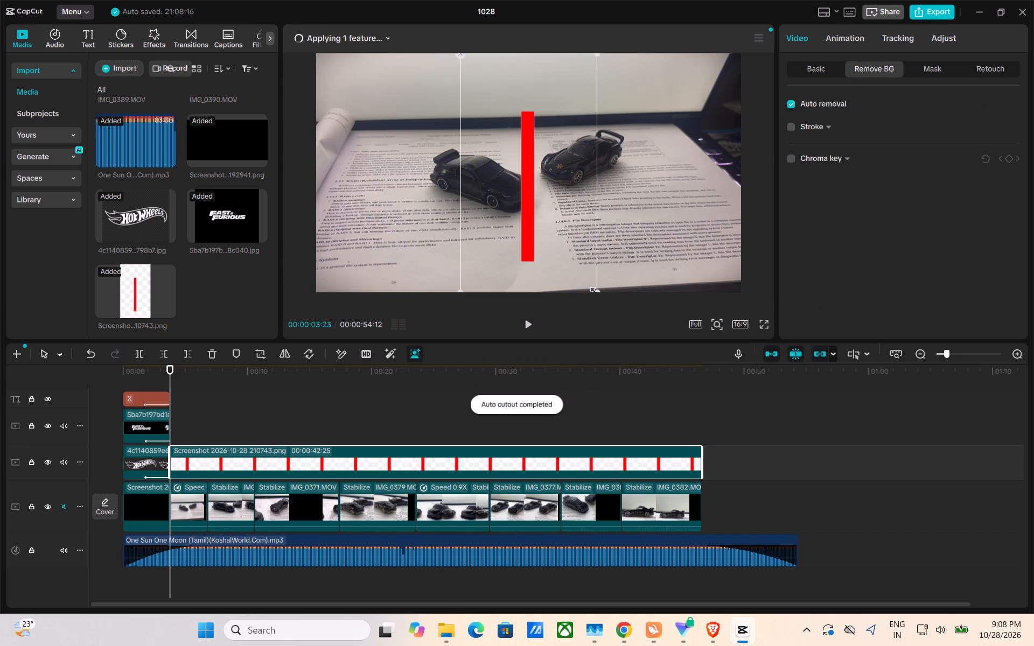
# Shrink the red bar and place it in the upper-left corner of the video frame.
pyautogui.moveTo(595, 290); pyautogui.dragTo(513, 180)
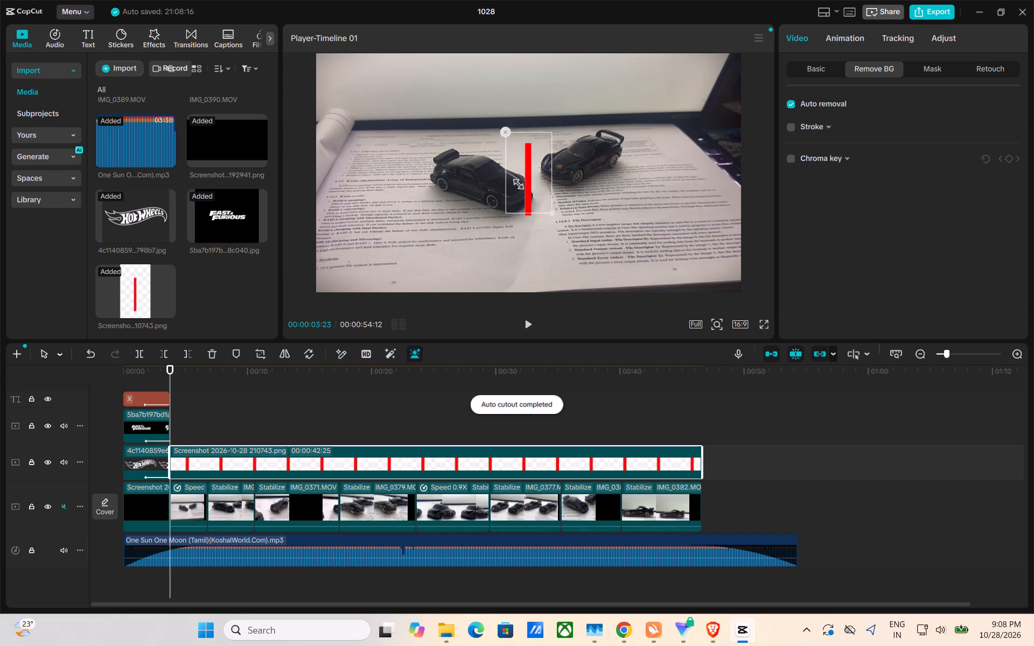
pyautogui.moveTo(513, 180); pyautogui.dragTo(501, 170)
pyautogui.moveTo(528, 164); pyautogui.dragTo(358, 72)
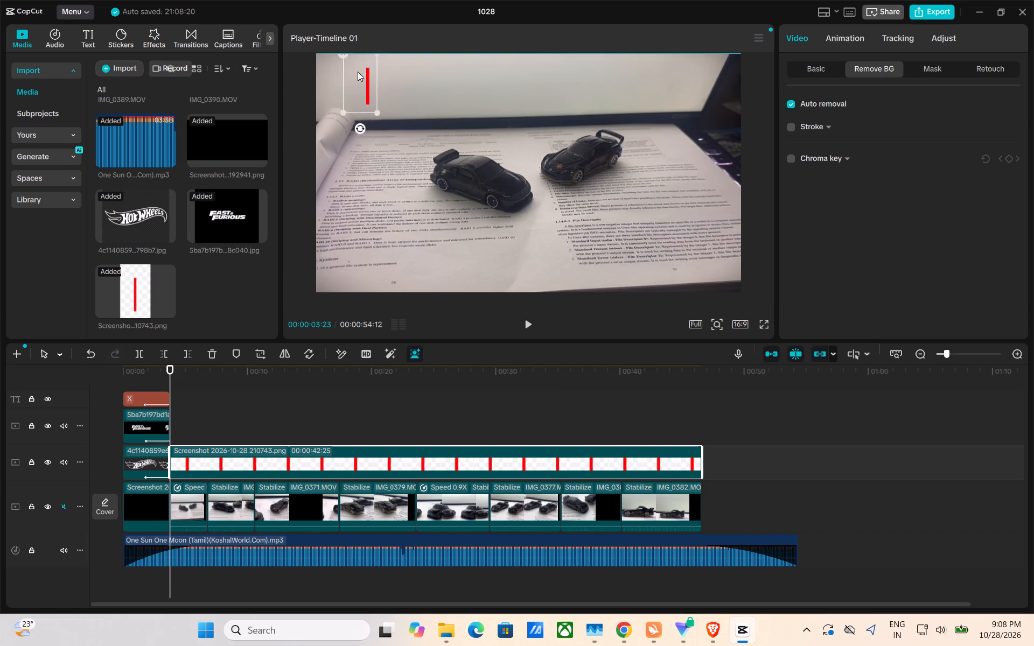
pyautogui.moveTo(358, 72); pyautogui.dragTo(328, 68)
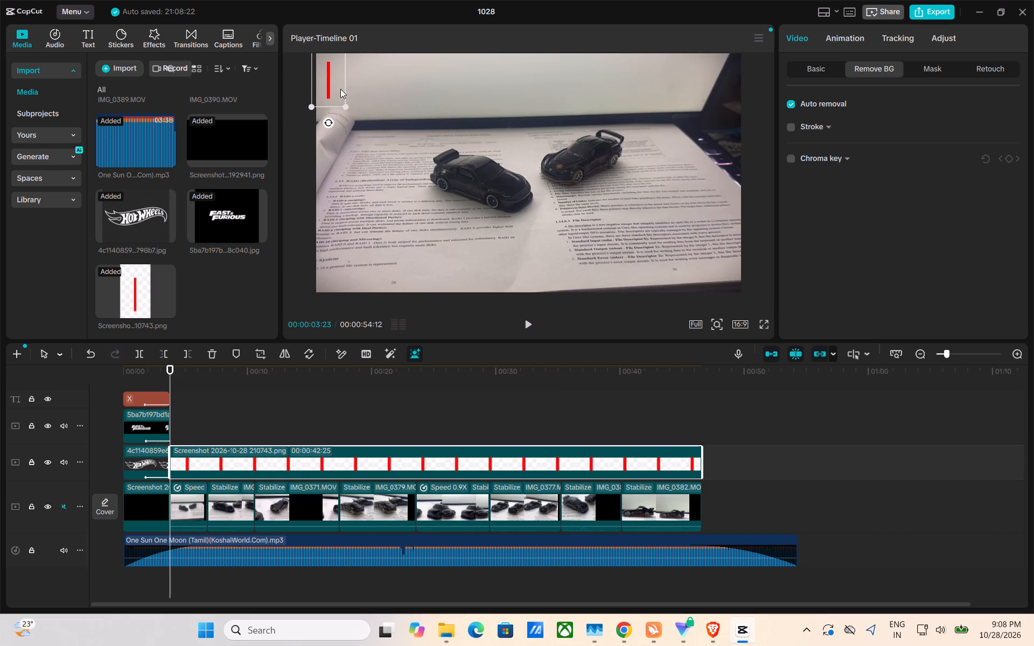
pyautogui.click(341, 106)
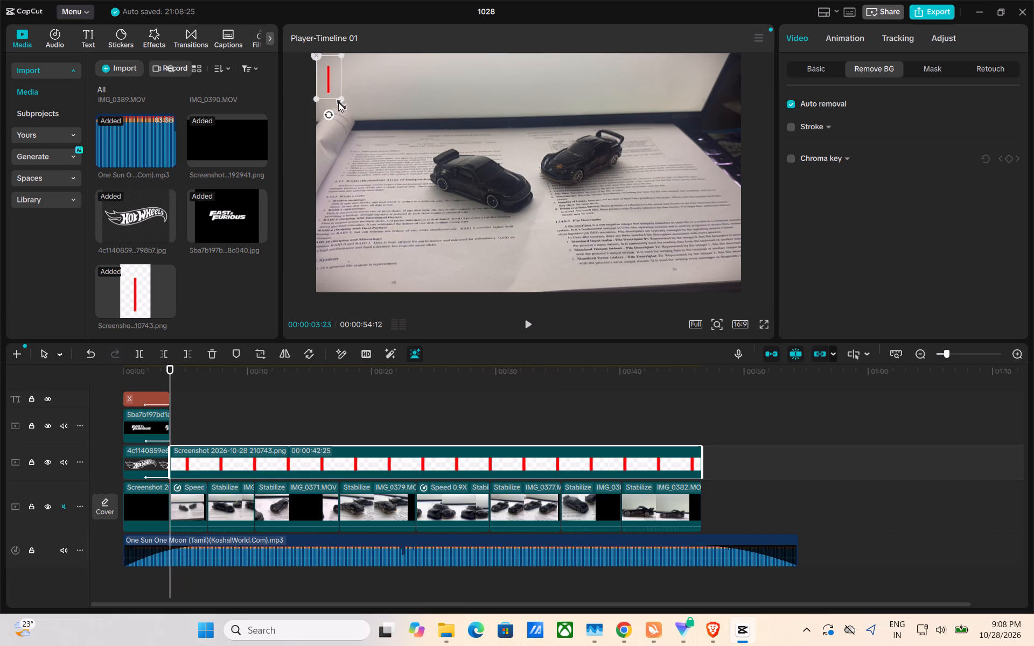
pyautogui.click(380, 108)
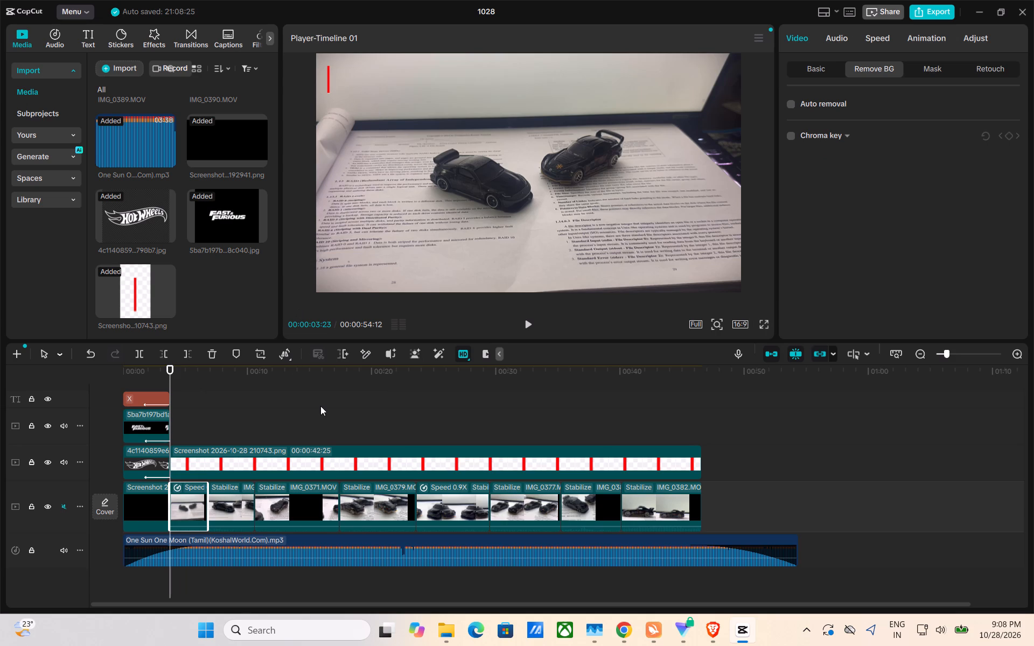
# Switch to Chrome and start a search with "fast" in a new tab.
pyautogui.click(508, 163)
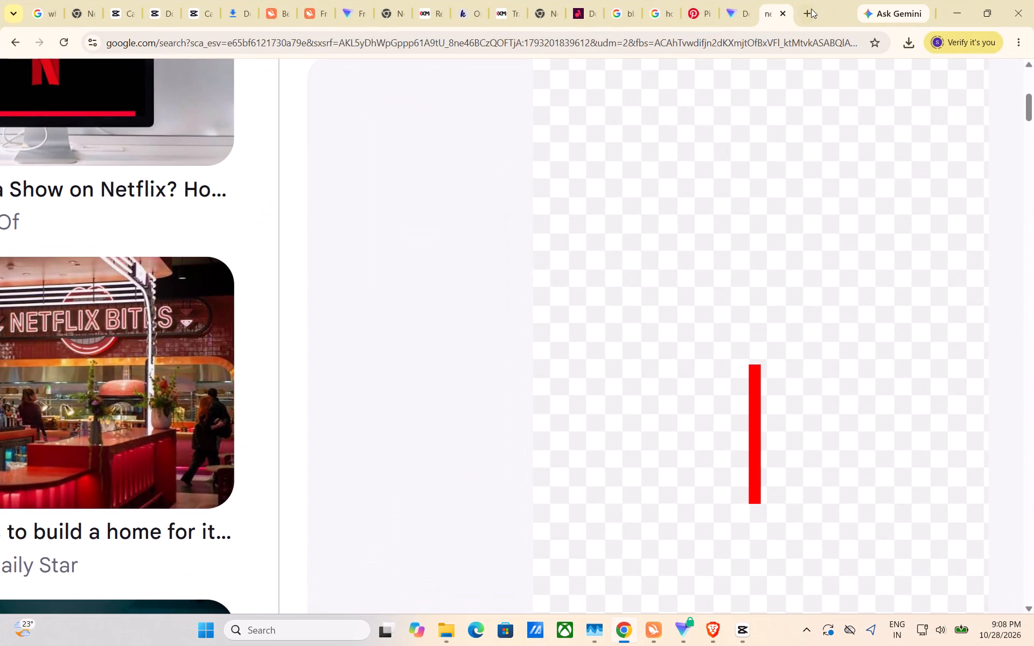
pyautogui.click(738, 14)
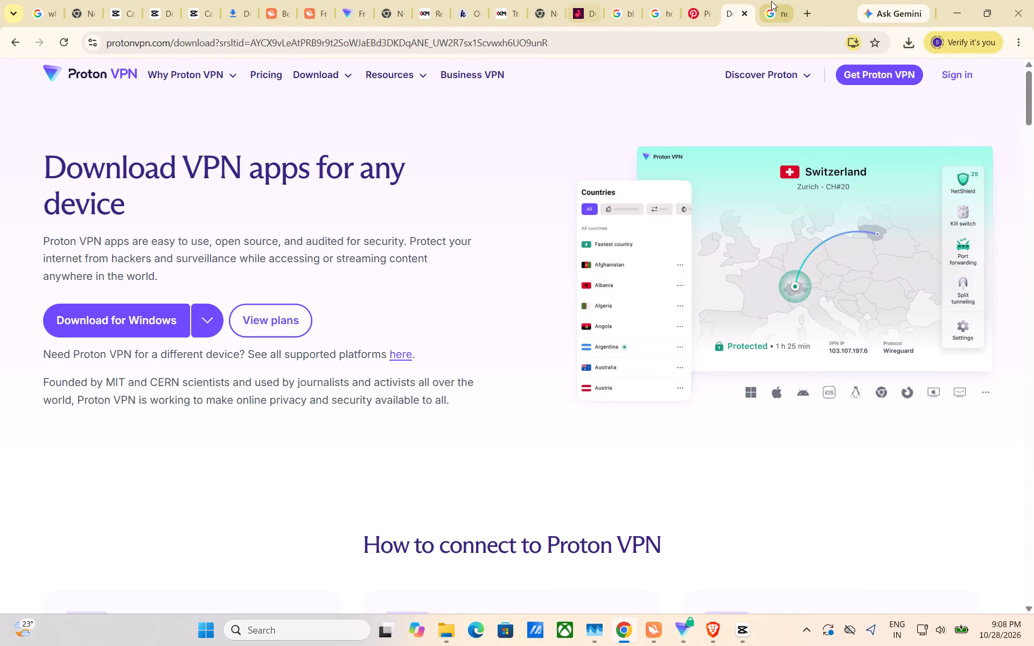
pyautogui.click(811, 9)
pyautogui.write('fast')
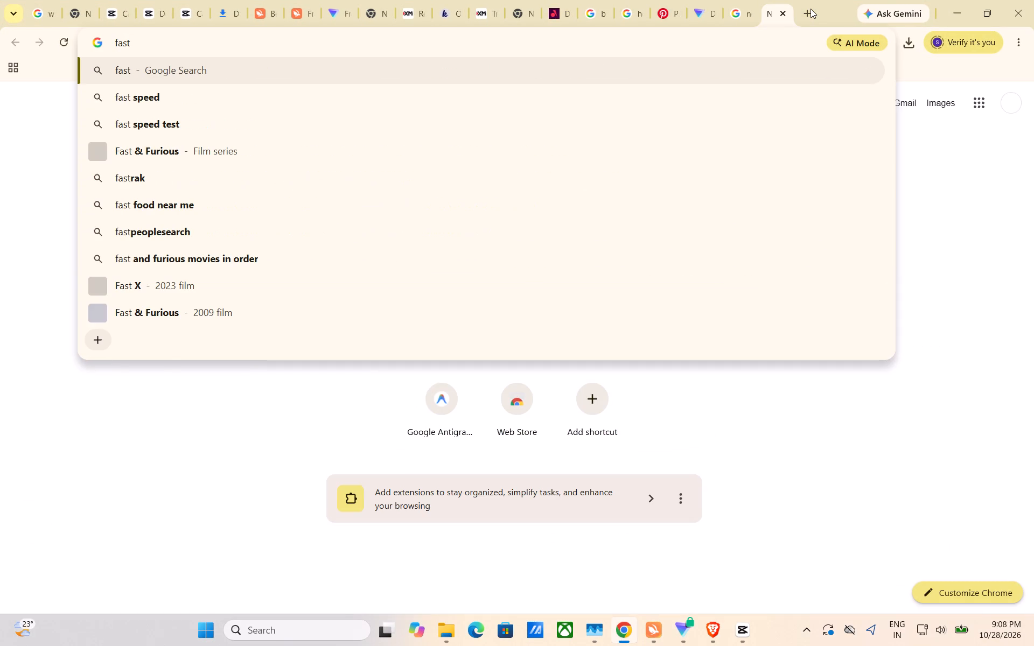
pyautogui.click(801, 634)
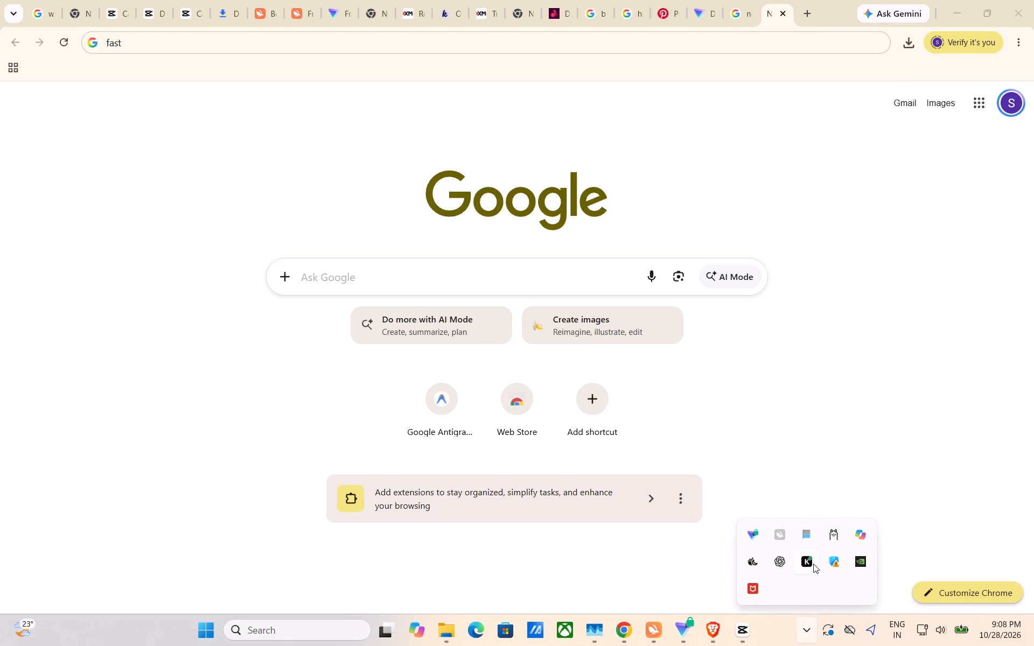